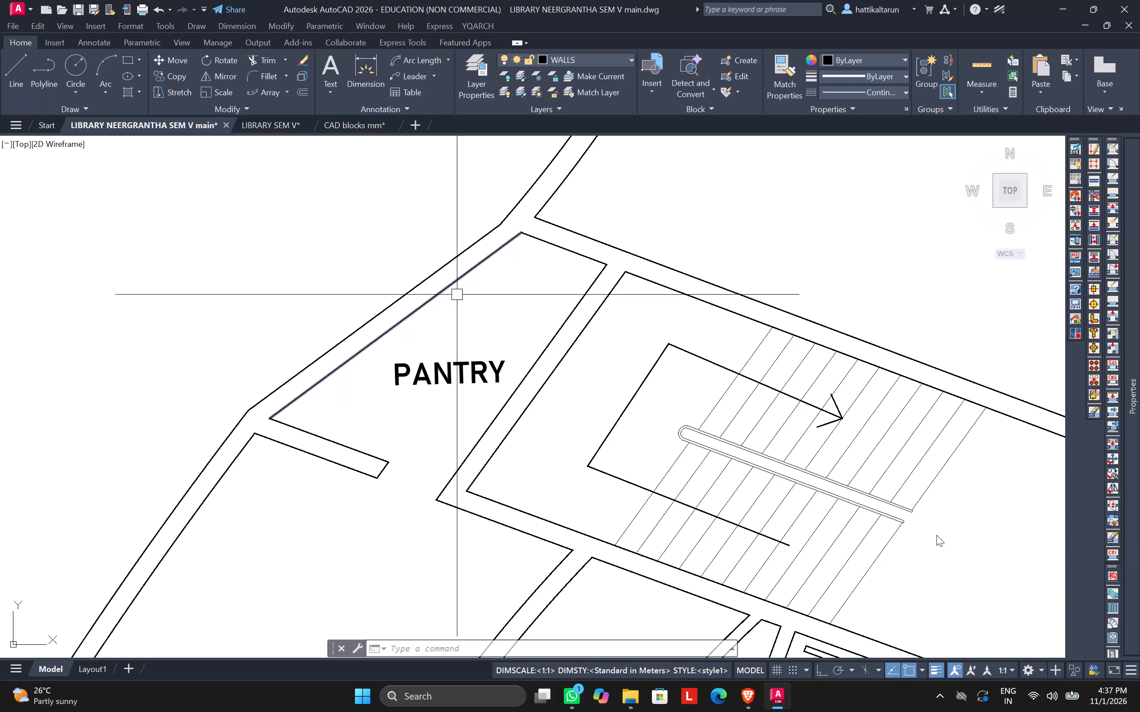
Switch to the Canva templates page in the Brave browser.
click(747, 702)
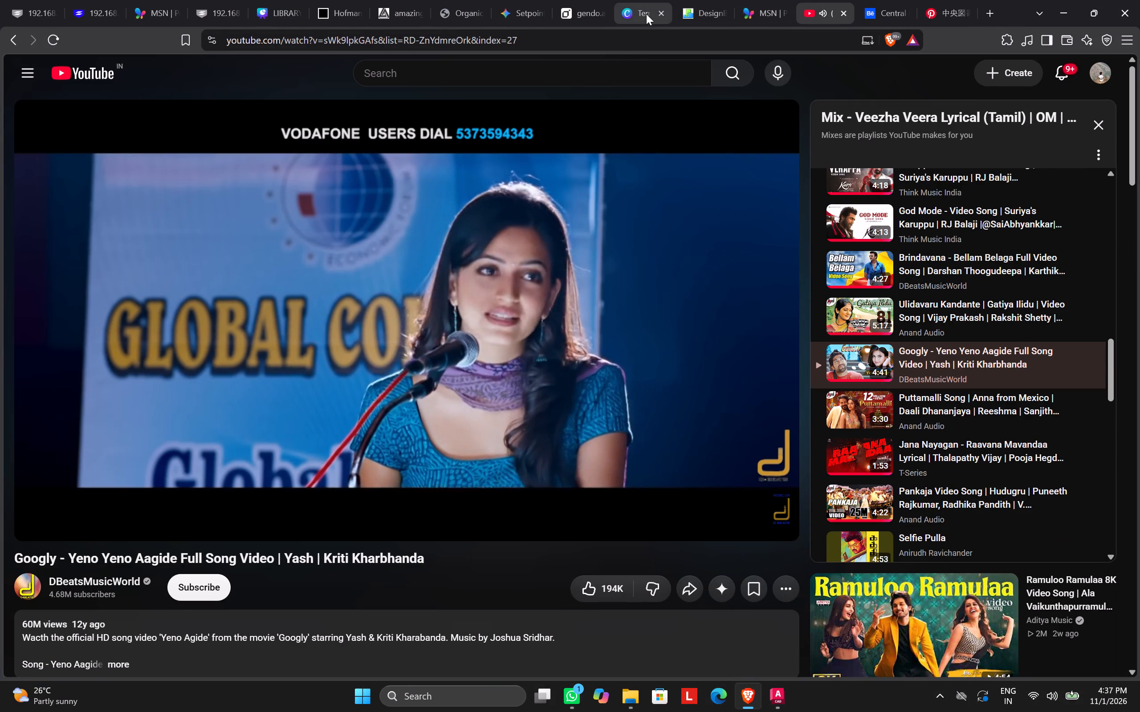
click(645, 13)
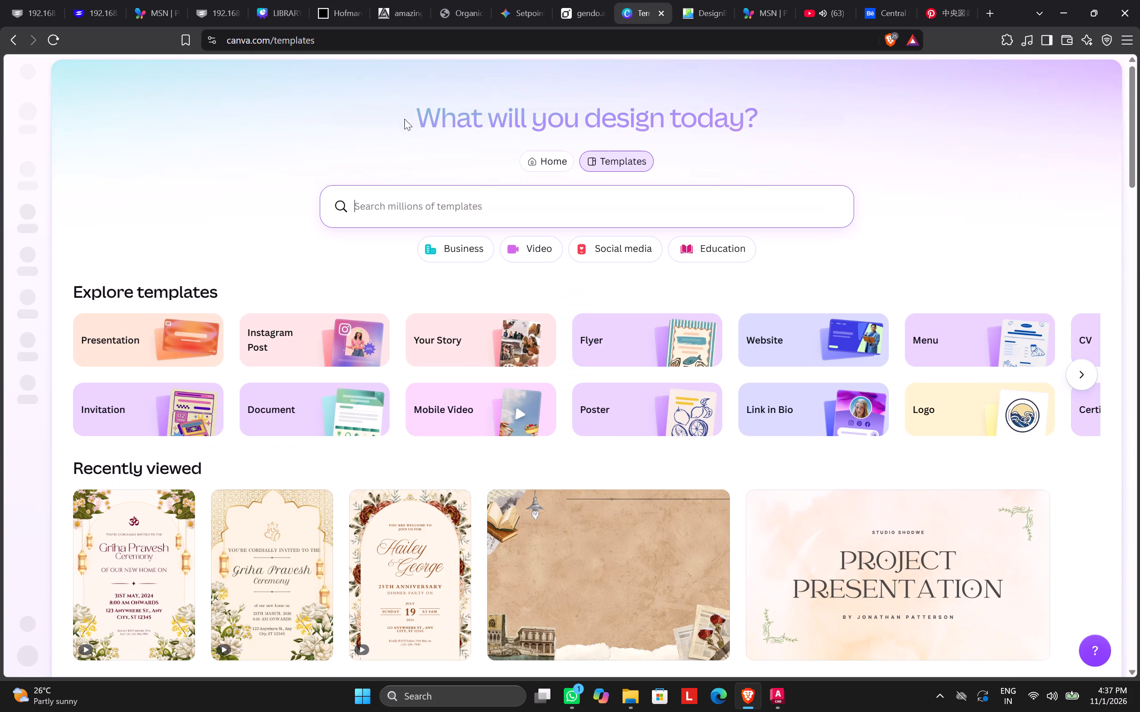
Browse the recently viewed and suggested Canva templates, previewing the Pink Cream and Beige Griha Pravesh Invitation template.
scroll(576, 480, down, 3)
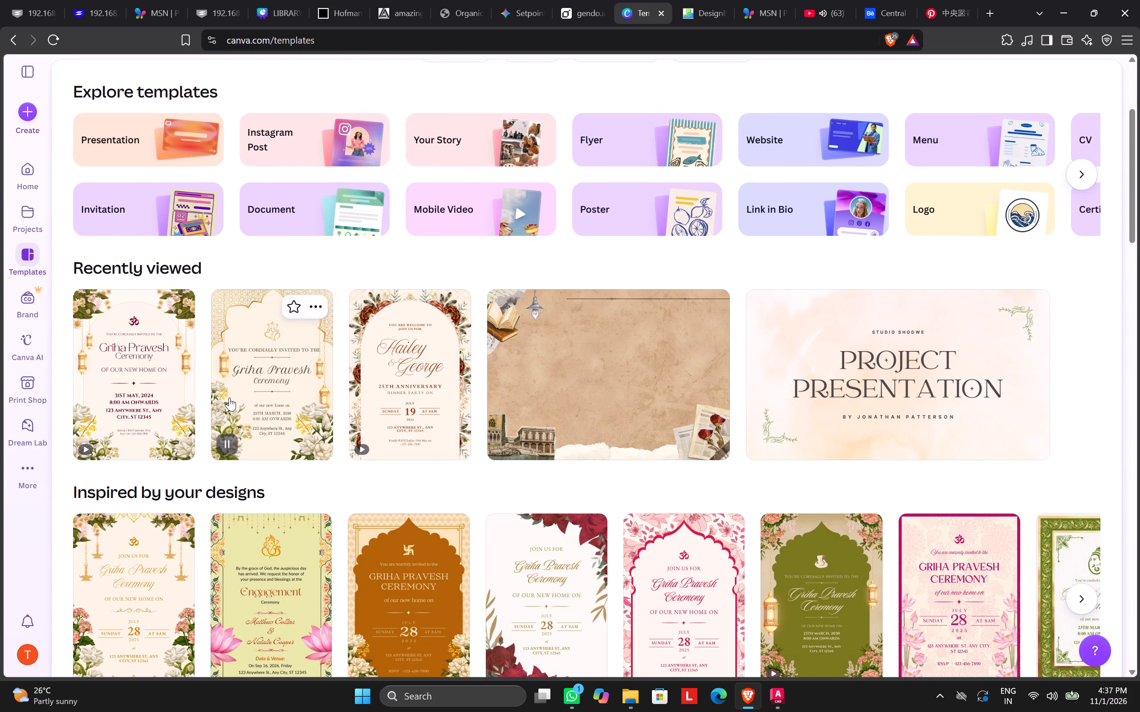
click(150, 378)
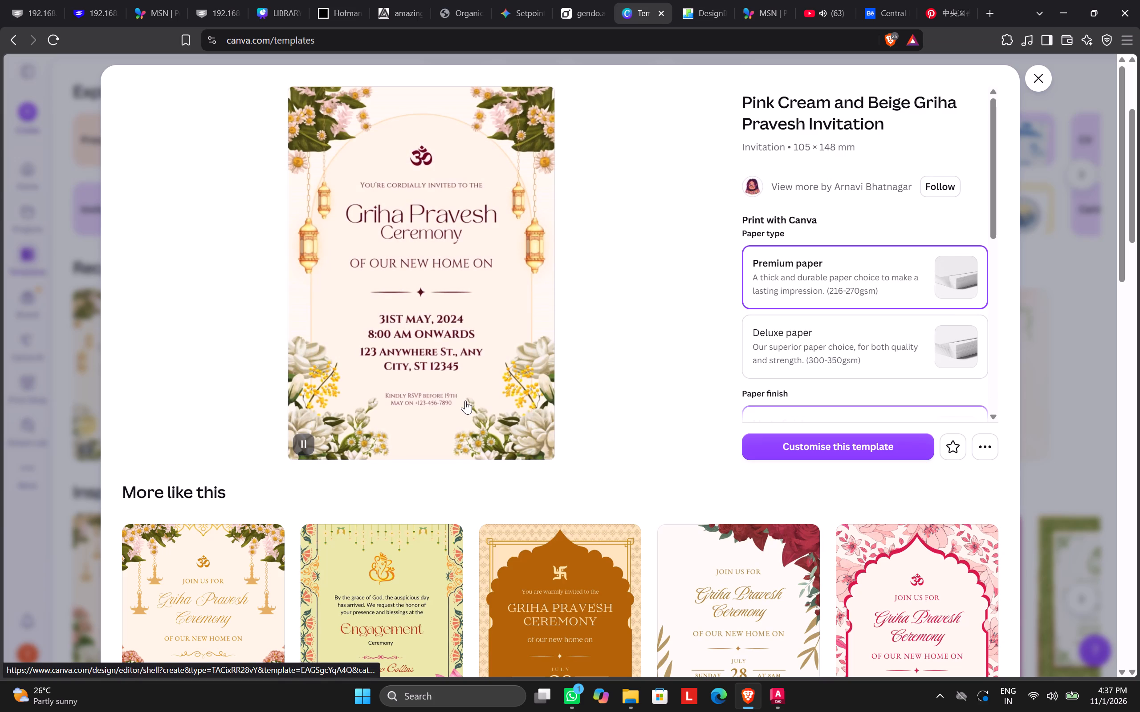
click(1033, 78)
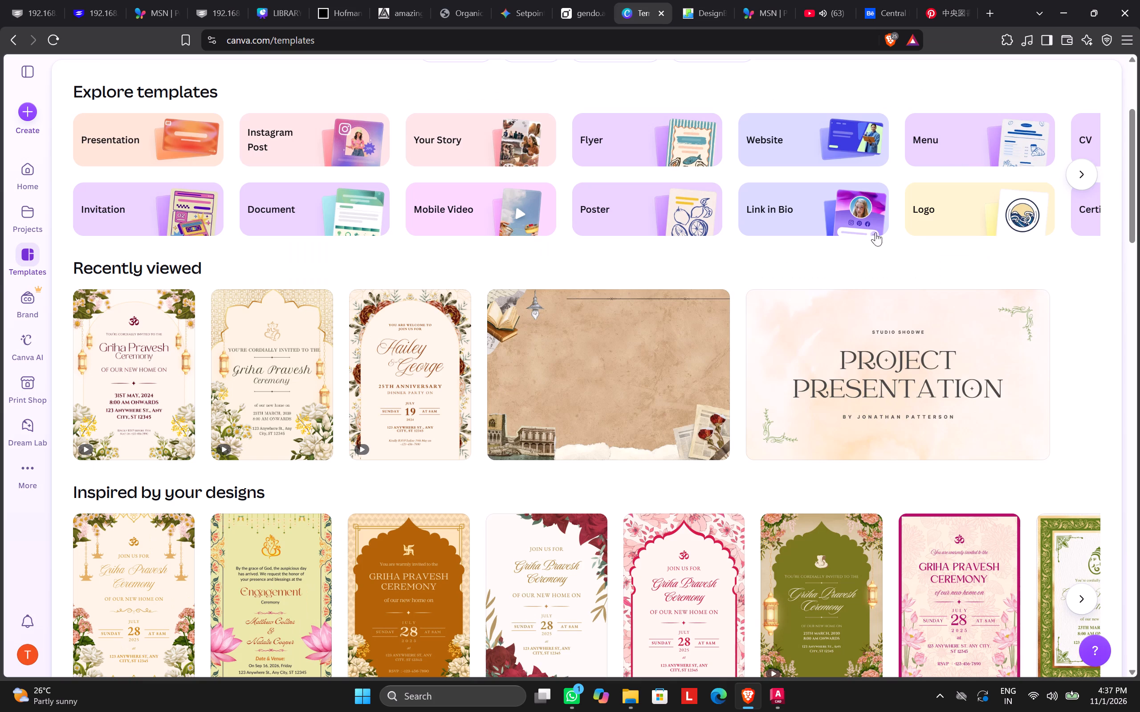
scroll(612, 468, down, 2)
scroll(555, 479, down, 4)
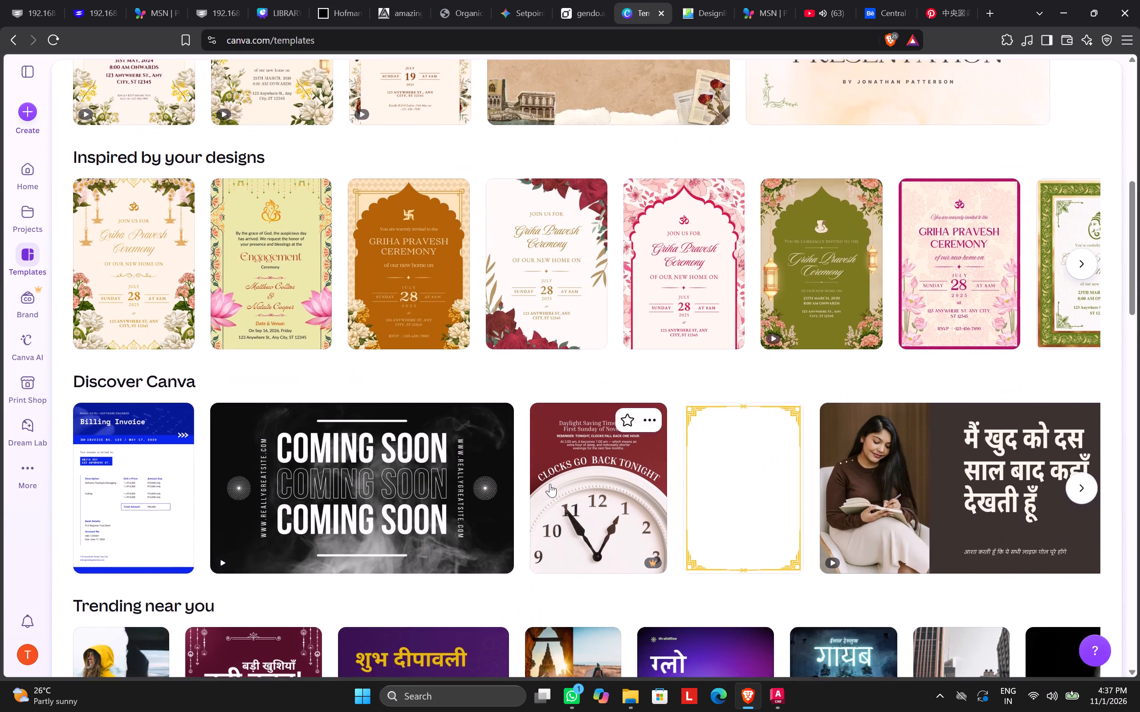
scroll(550, 484, down, 5)
scroll(521, 497, up, 14)
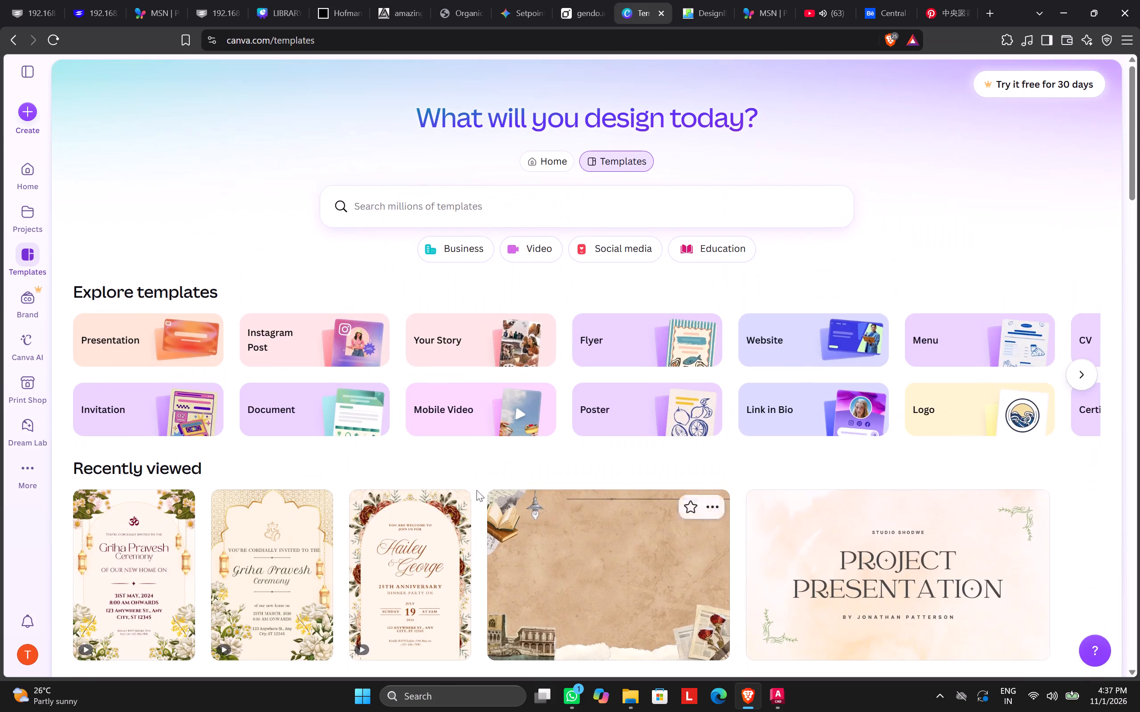
scroll(833, 532, down, 5)
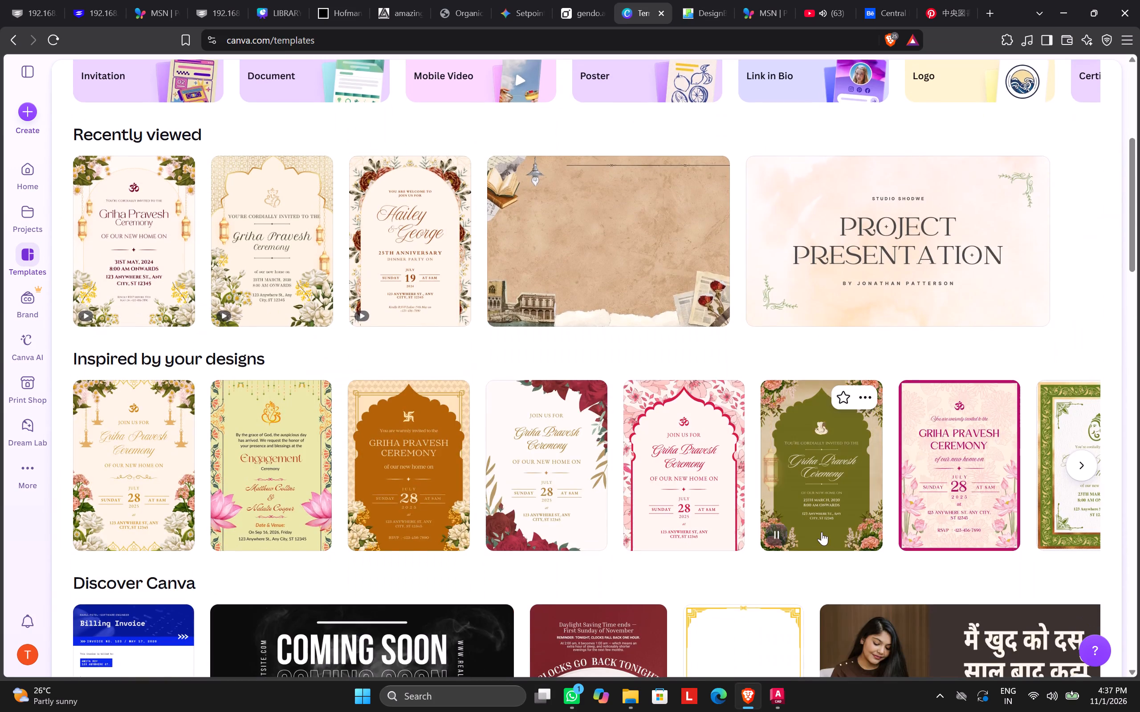
scroll(822, 532, down, 6)
Open the existing Pink Cream and Beige Griha Pravesh invitation design from the recent designs on the Canva home page.
click(21, 165)
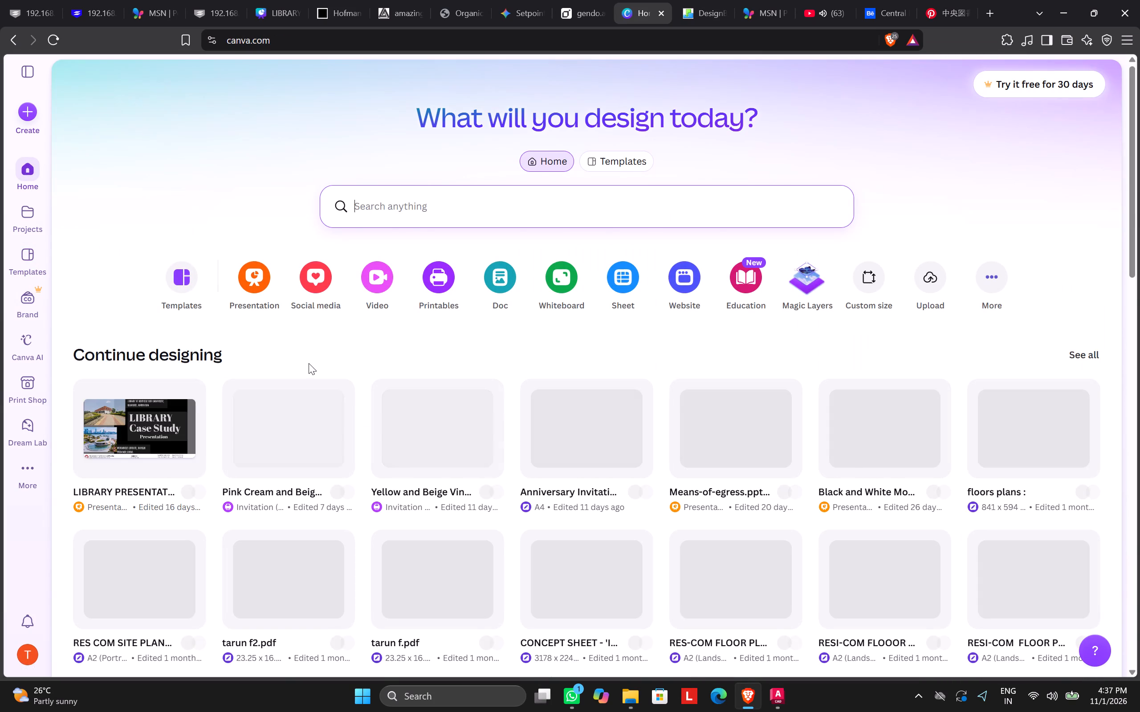
scroll(309, 363, down, 1)
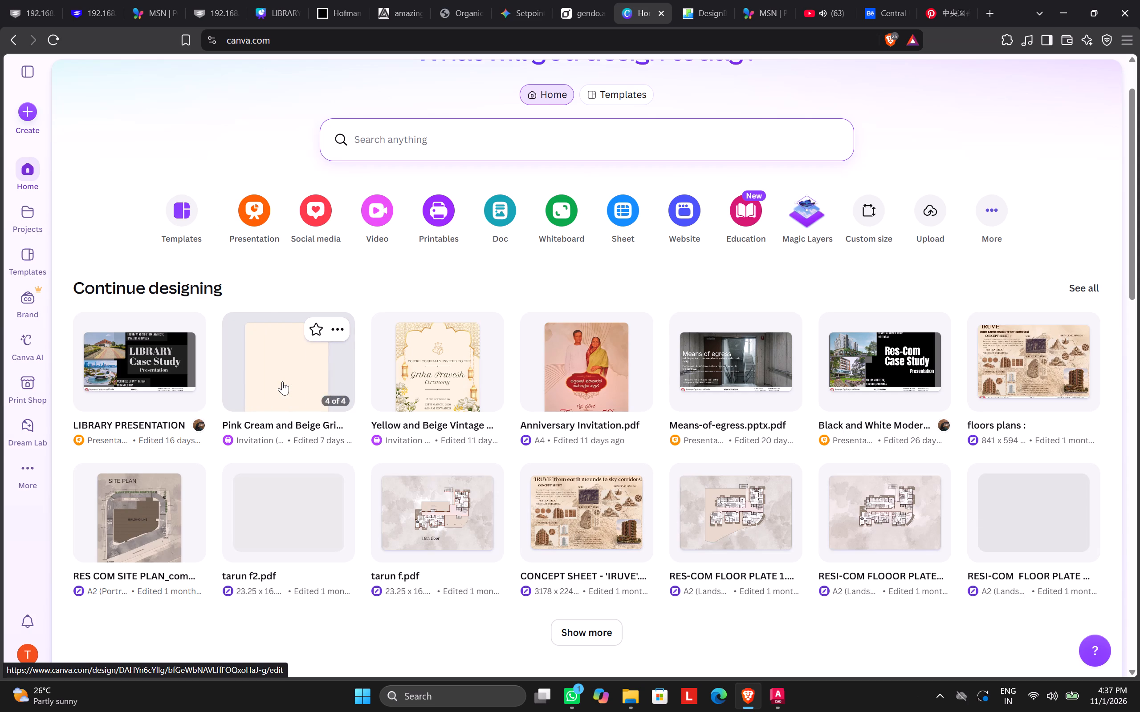
click(282, 381)
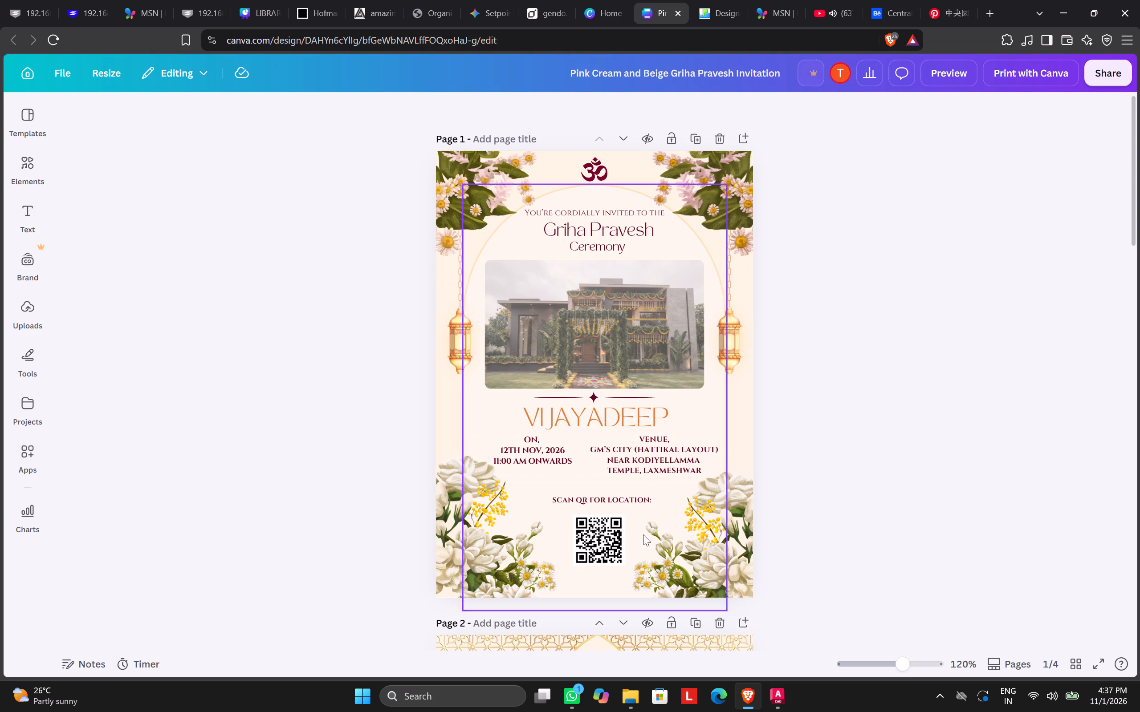
Copy the family welcome message from page 2 and paste it onto page 1 of the invitation.
scroll(595, 562, down, 2)
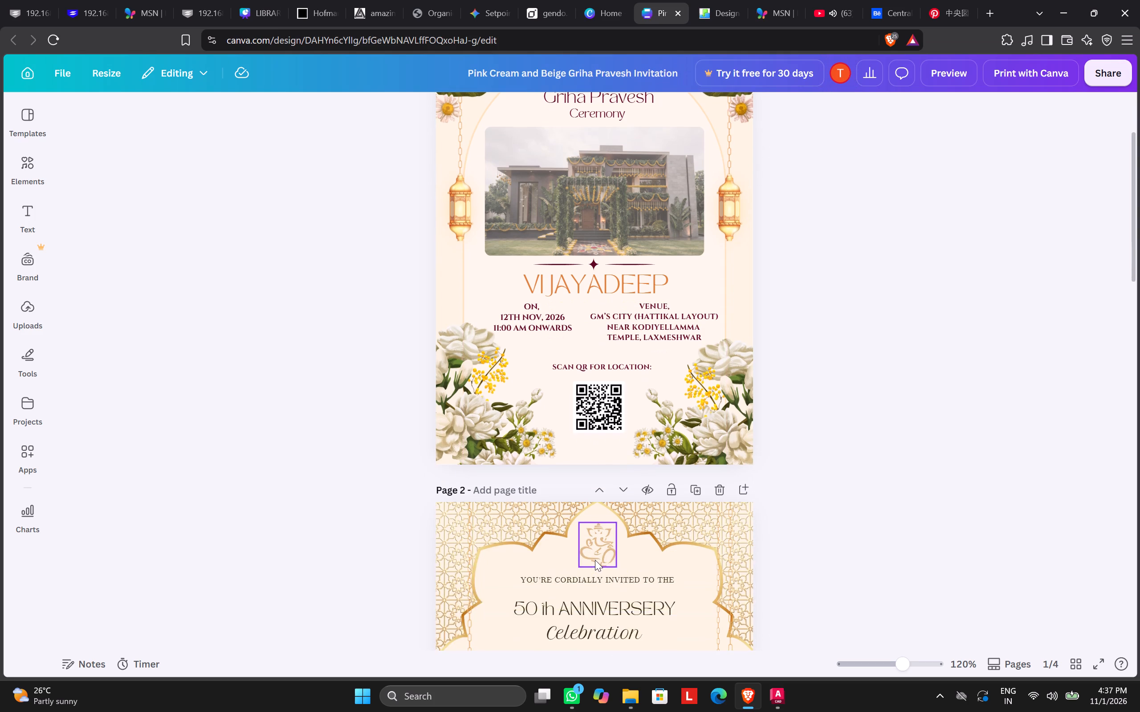
scroll(595, 559, down, 4)
click(591, 539)
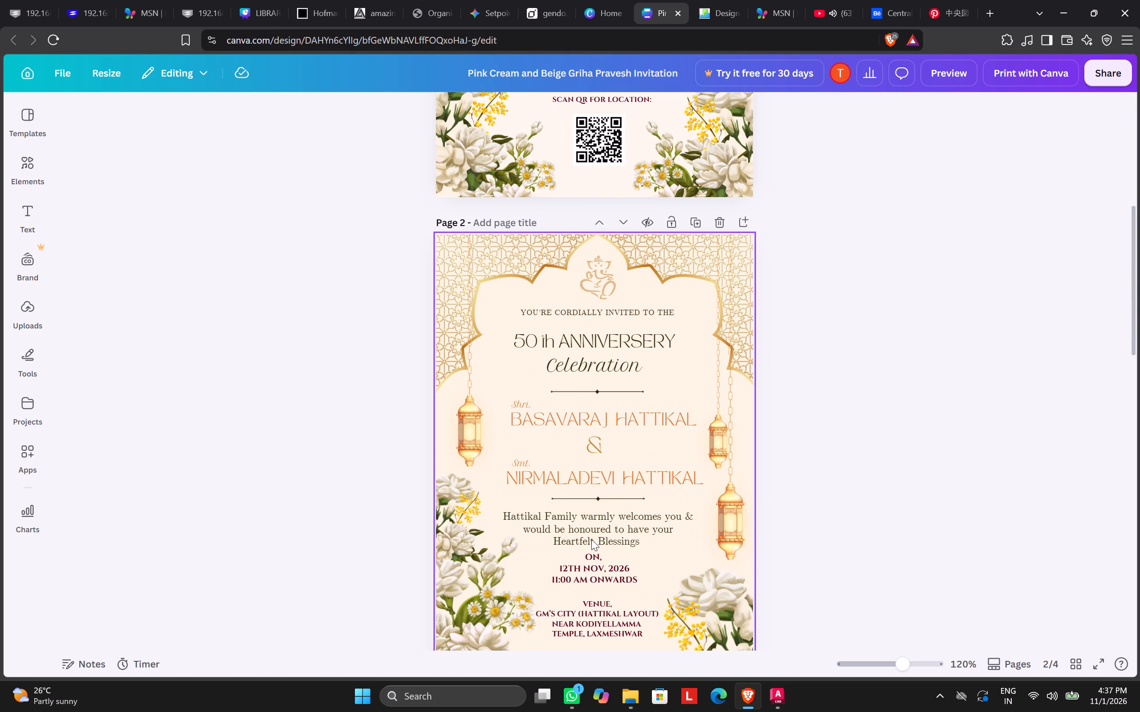
key(ctrl+c)
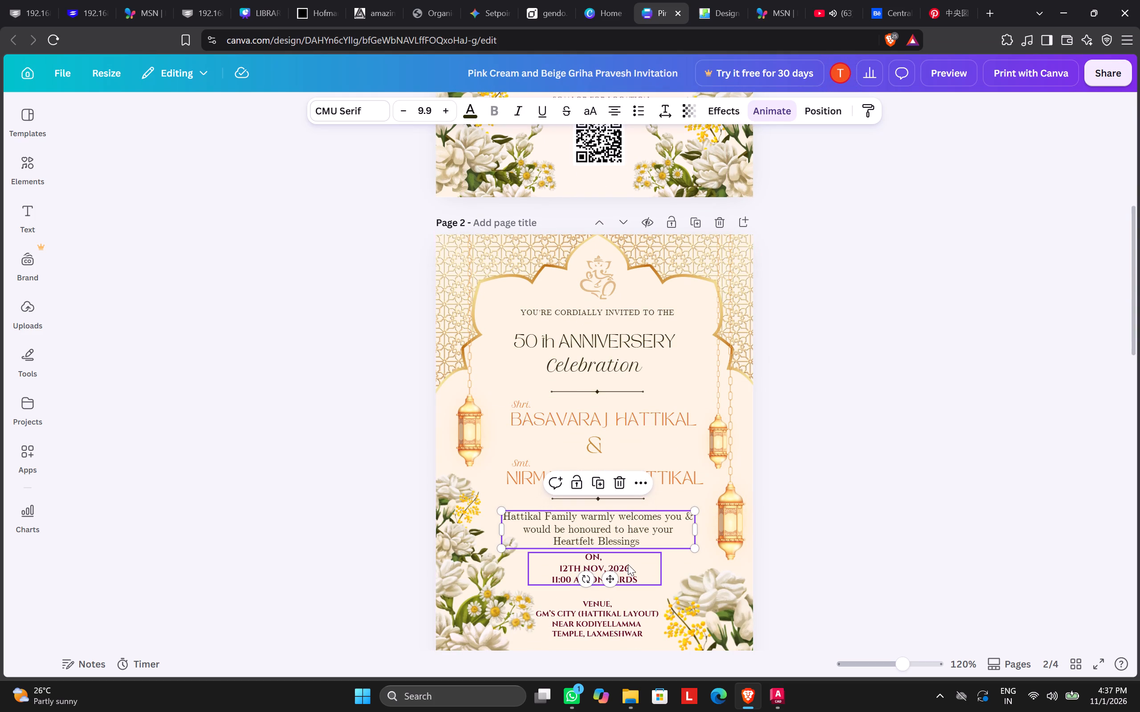
scroll(658, 178, up, 2)
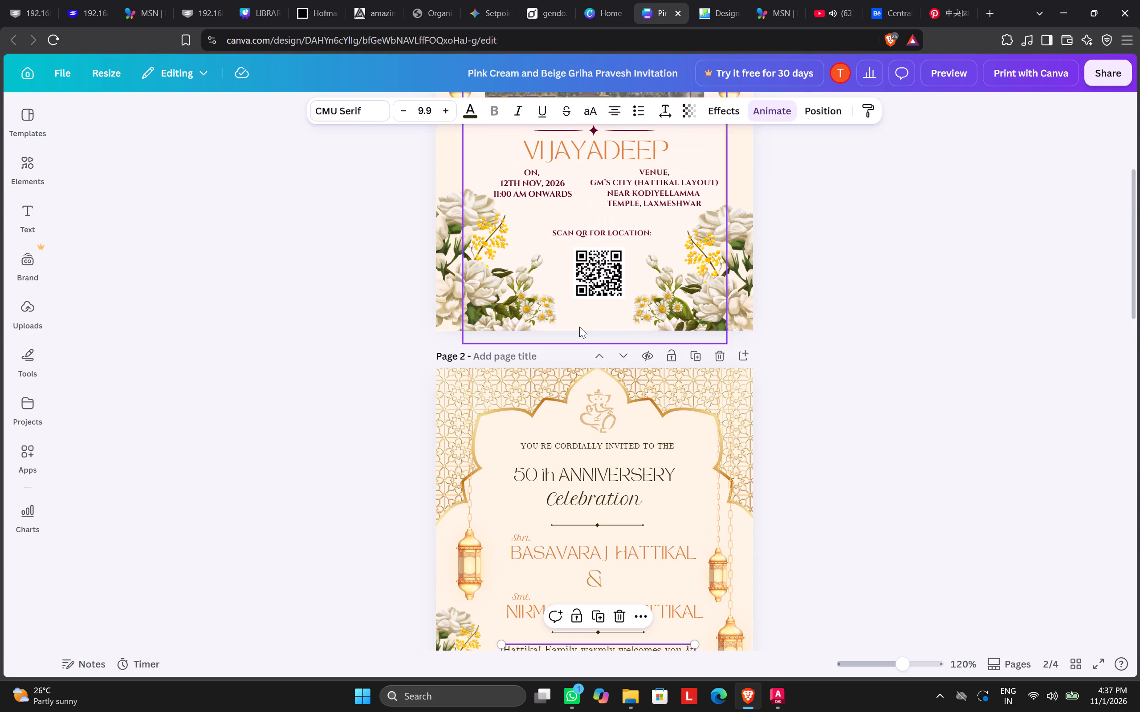
click(579, 327)
scroll(602, 319, up, 2)
key(ctrl+v)
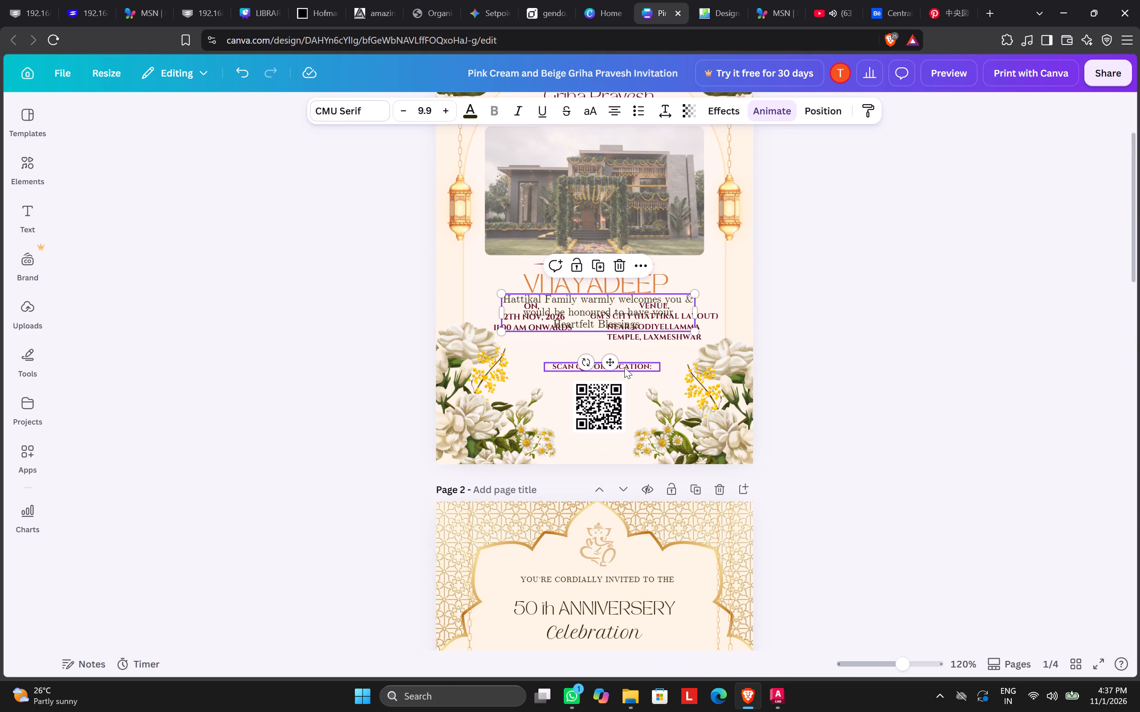
Delete the "Scan QR for location:" caption and the QR code from page 1.
click(624, 367)
key(Delete)
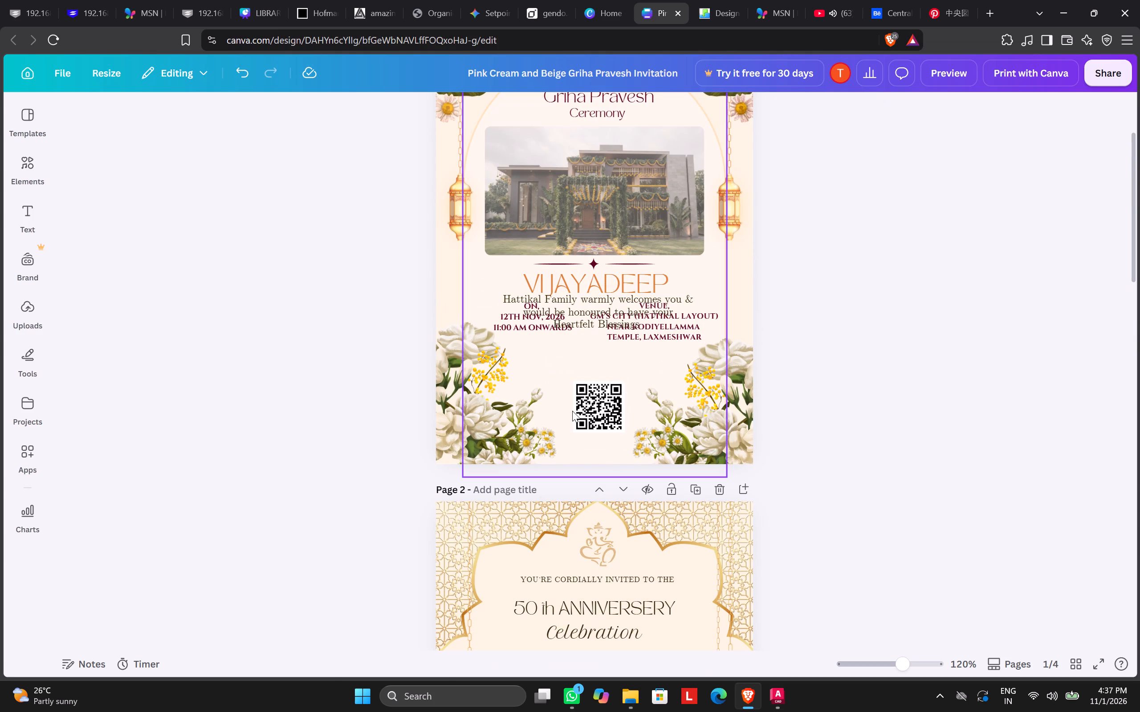
click(598, 400)
key(Delete)
Place the pasted welcome message below the date and venue on page 1, scaling it down to font size 9.3.
click(614, 300)
drag(607, 310, 600, 361)
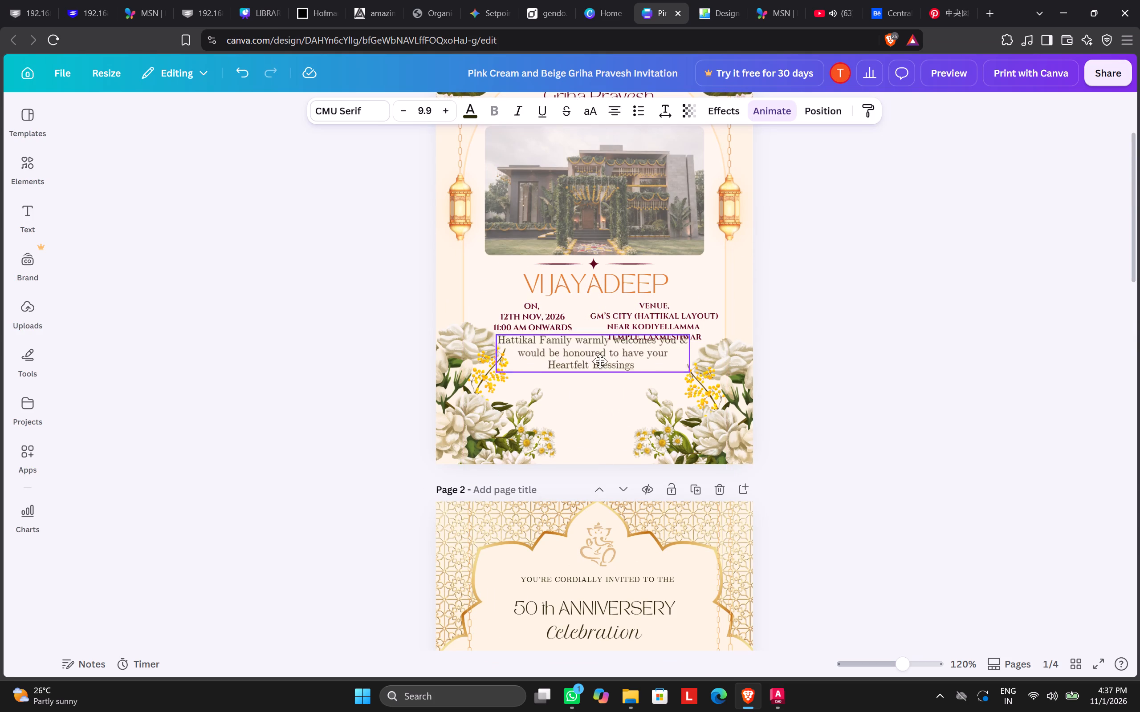
drag(600, 361, 610, 374)
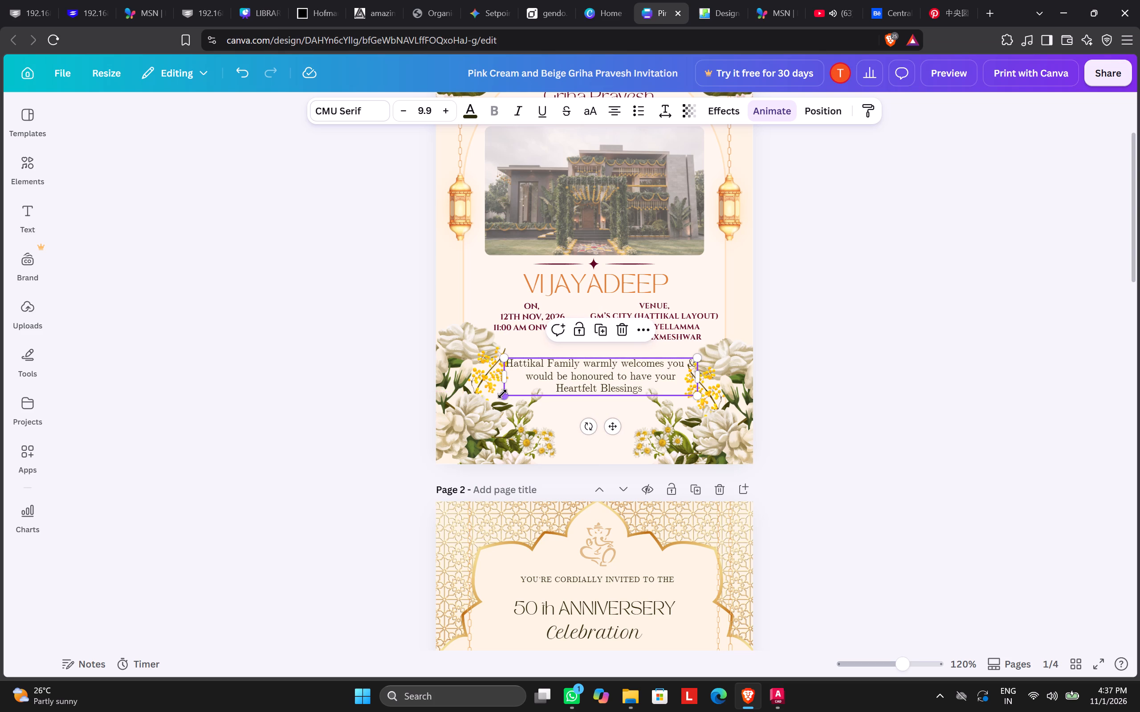
drag(502, 394, 514, 392)
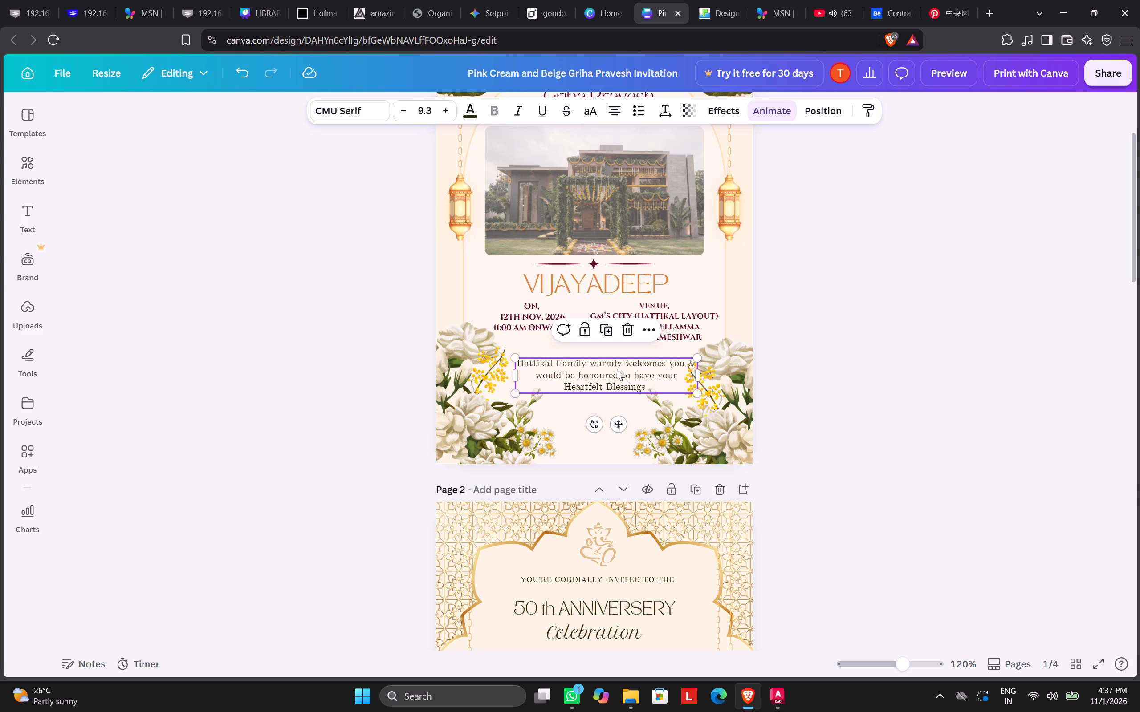
drag(617, 369, 610, 369)
click(791, 368)
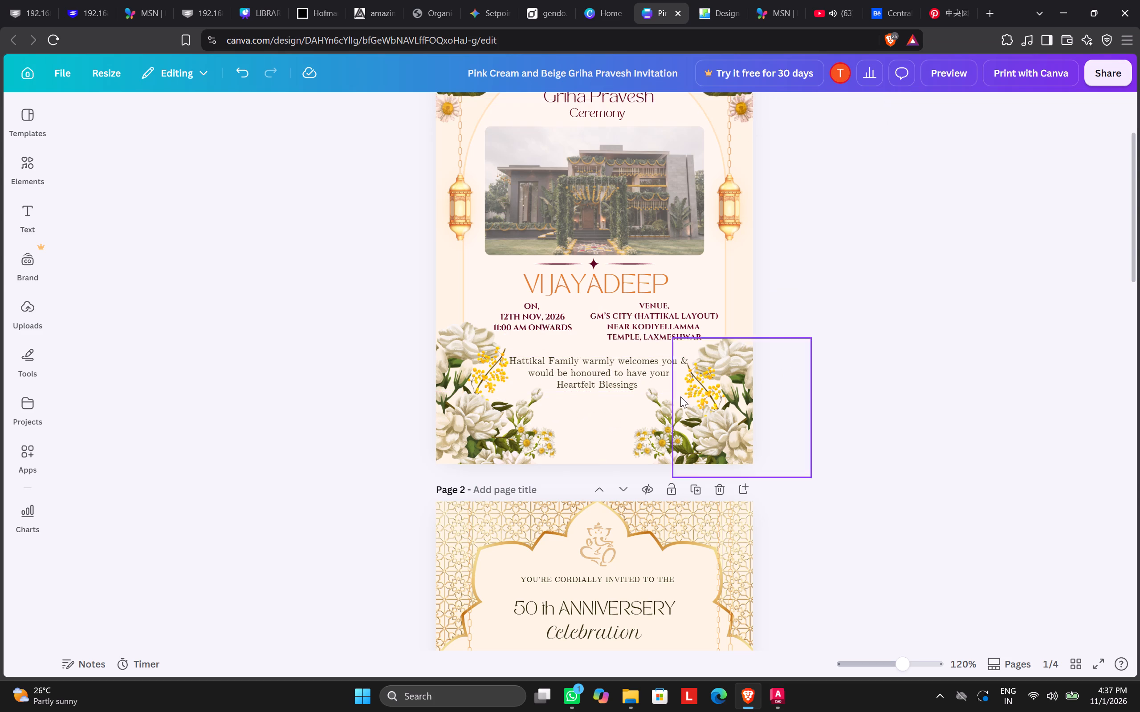
Shift the two bottom white flower clusters on page 1 slightly outward and down, away from the welcome message.
scroll(654, 387, up, 2)
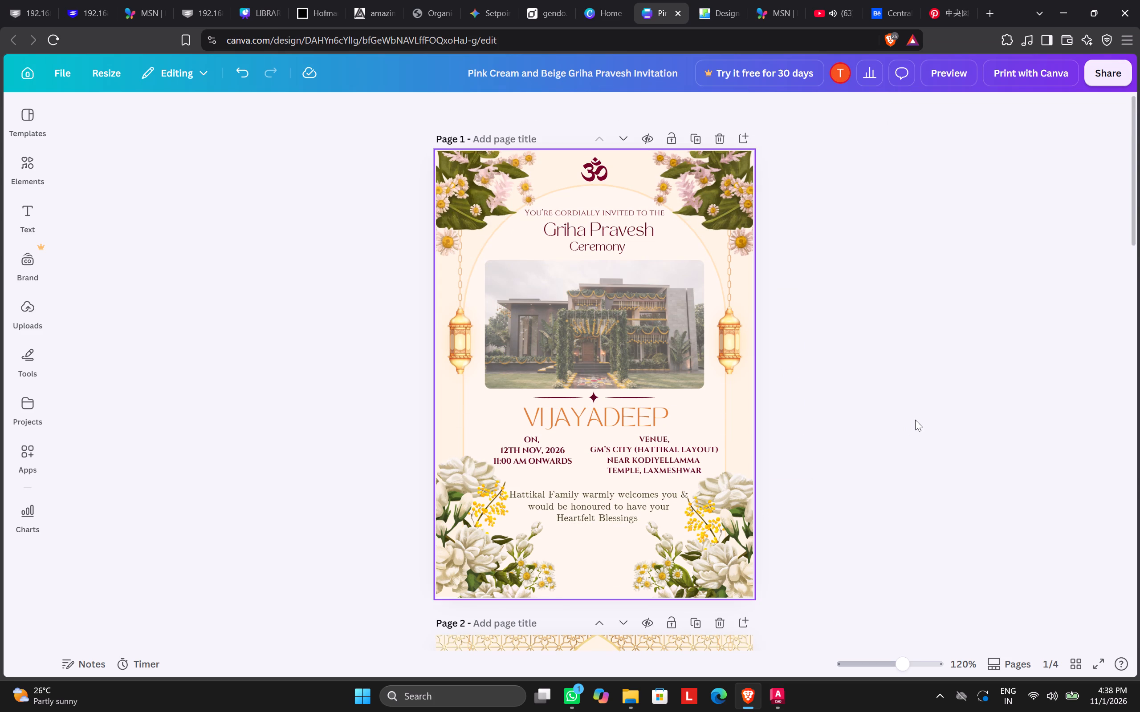
click(707, 538)
scroll(707, 538, up, 2)
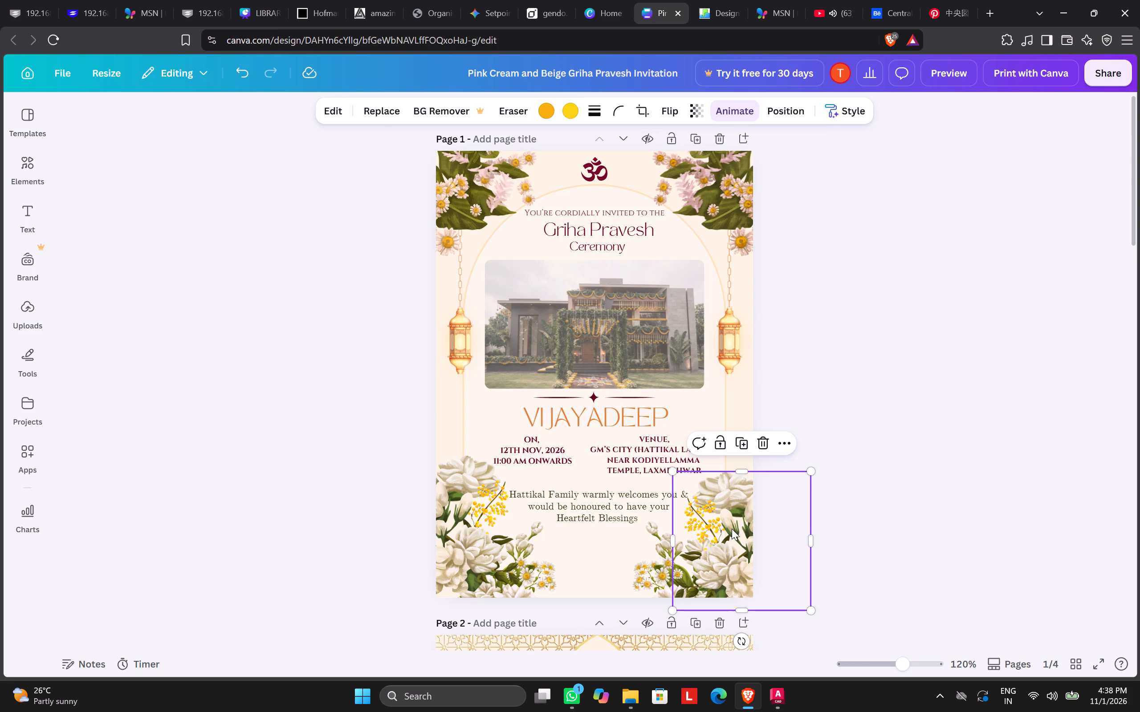
drag(731, 528, 741, 531)
click(1015, 521)
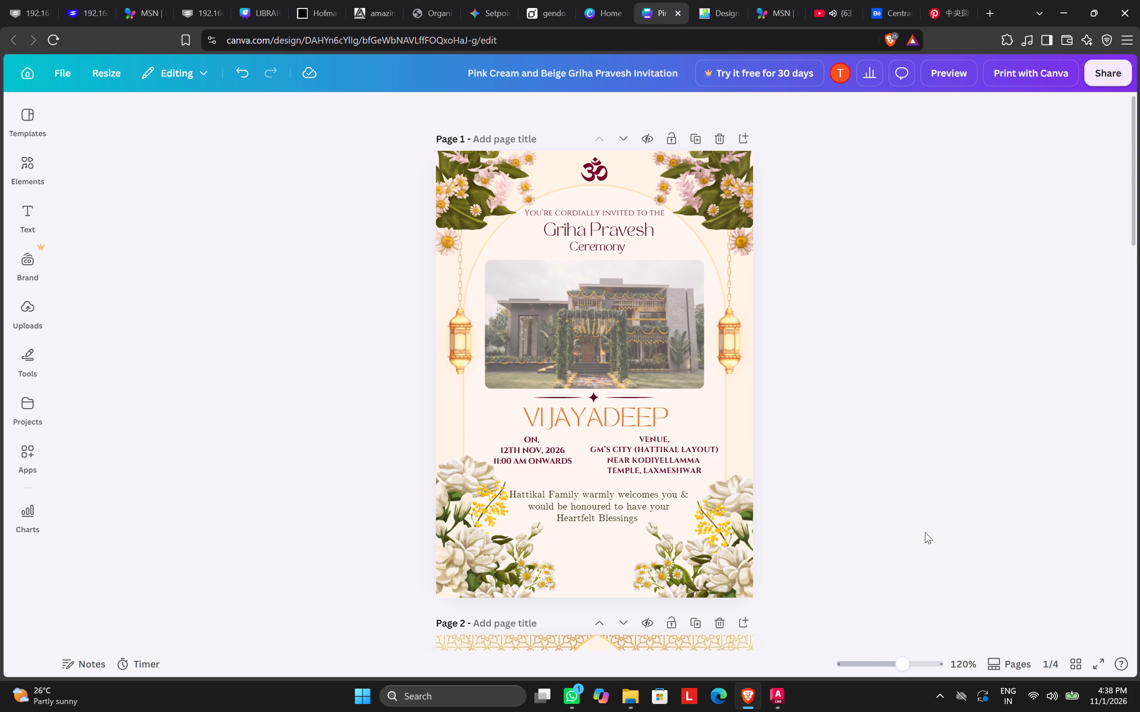
click(480, 507)
drag(480, 507, 476, 510)
click(1044, 506)
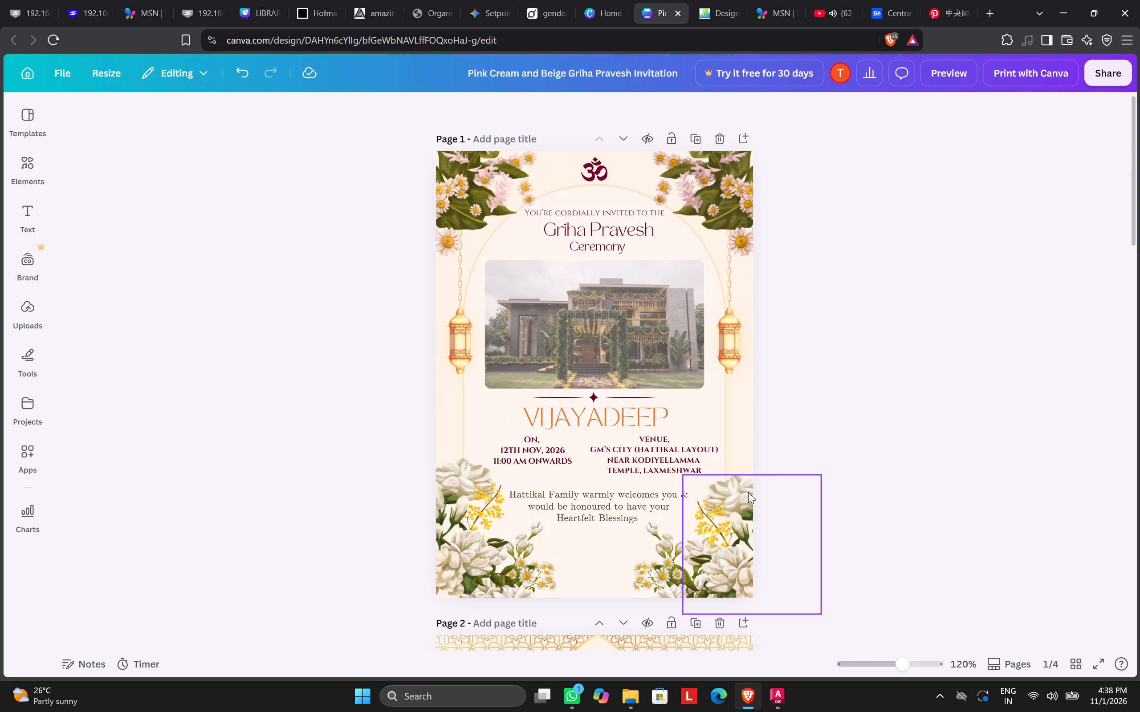
Review the layout of page 1 and compare it with the anniversary invitation on page 2.
scroll(748, 489, up, 1)
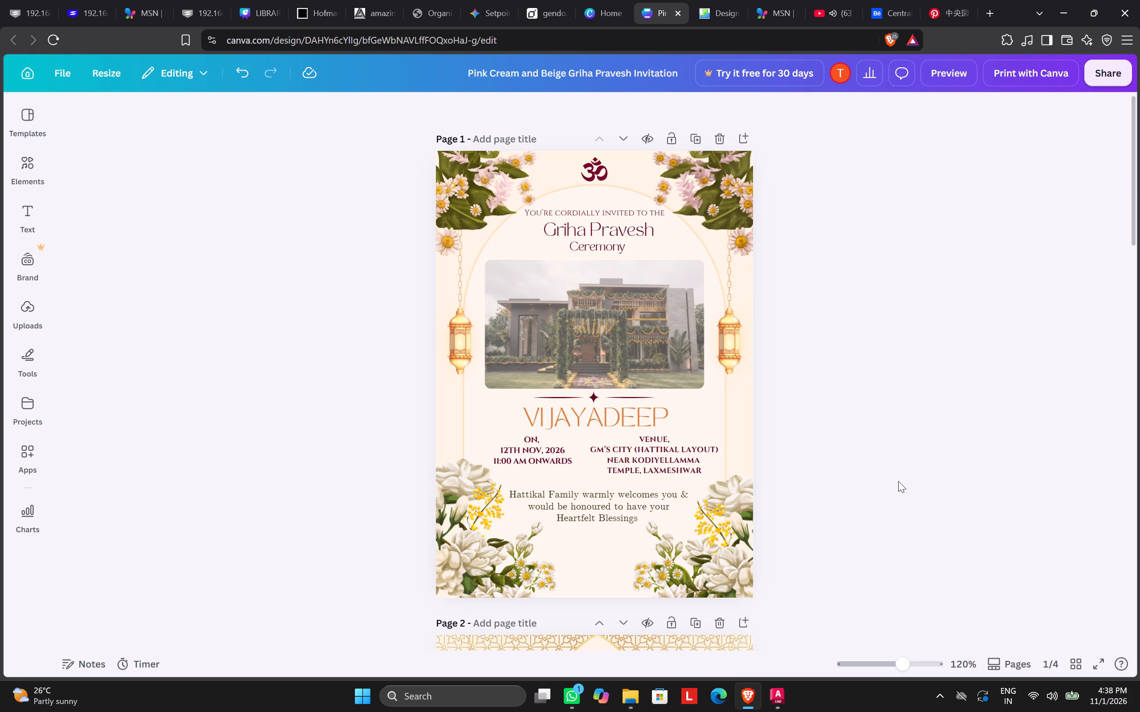
scroll(898, 481, down, 1)
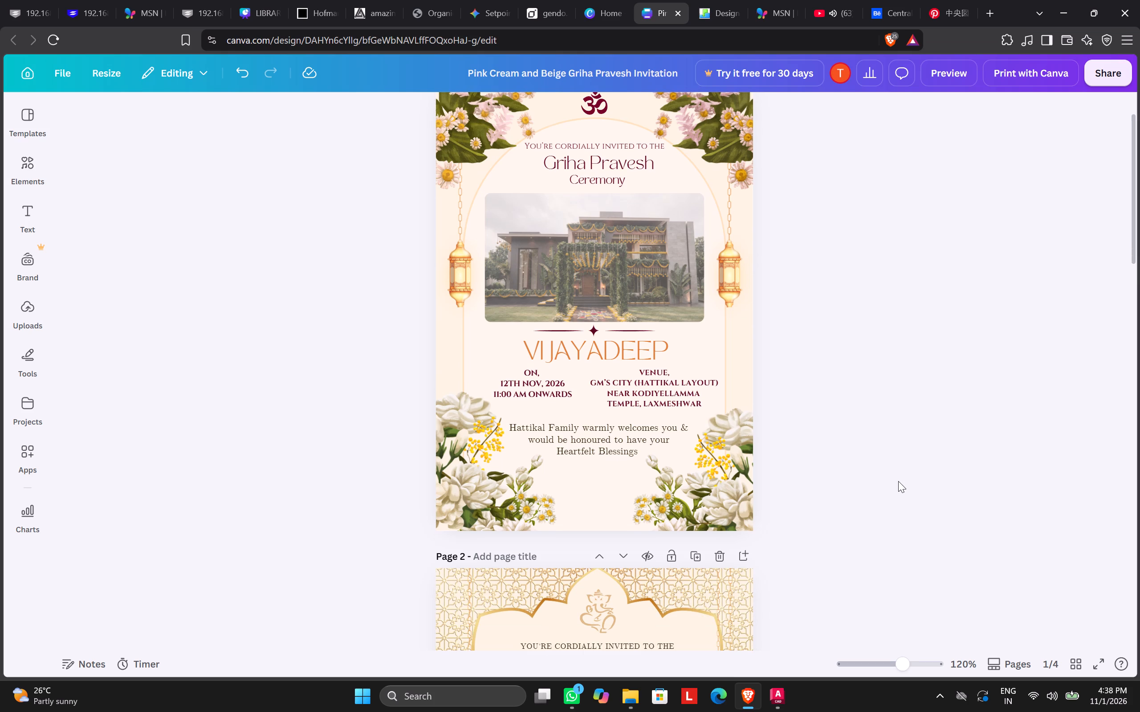
scroll(898, 481, down, 2)
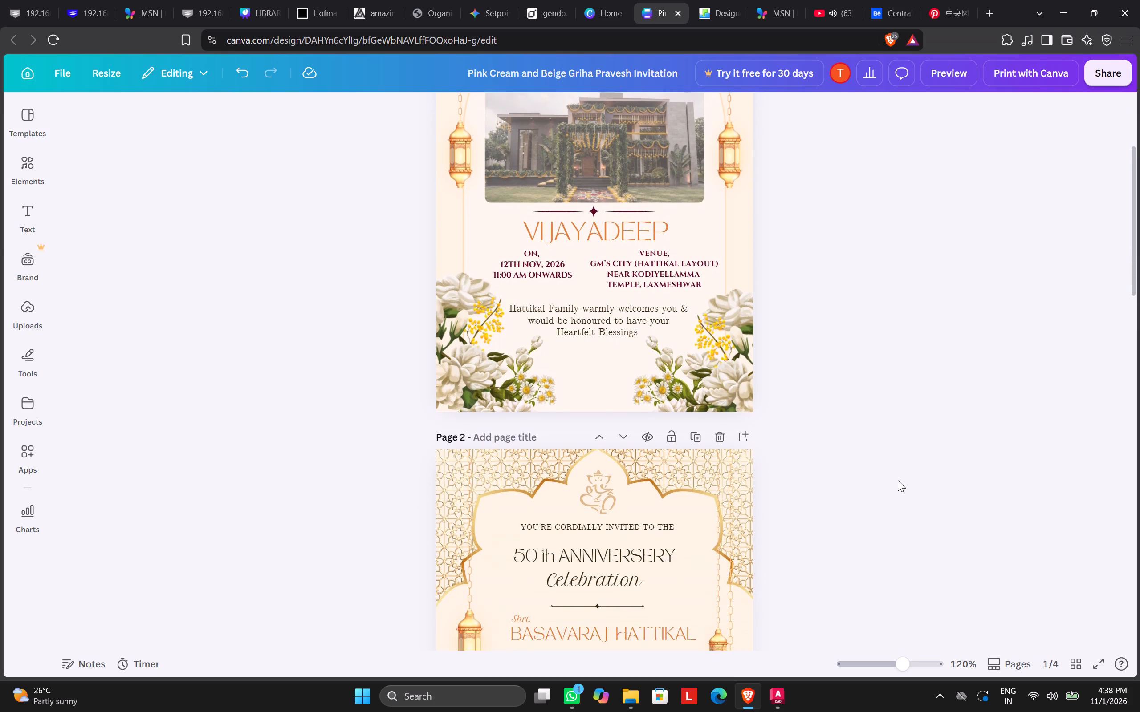
scroll(896, 480, down, 4)
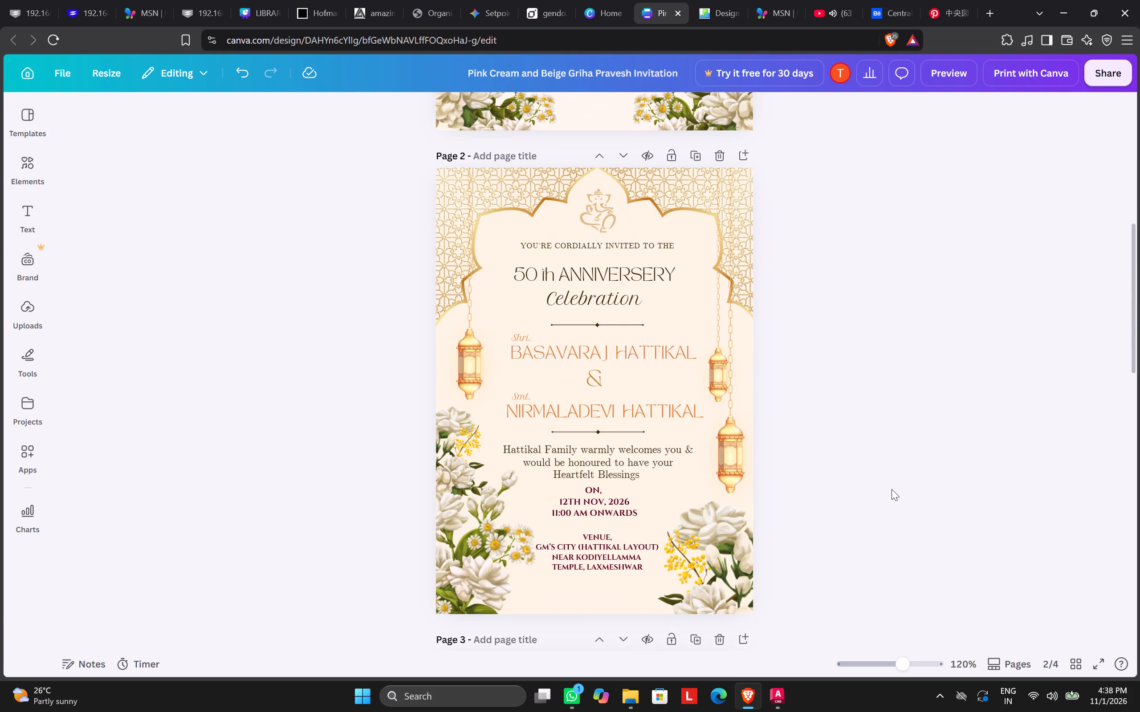
scroll(892, 489, up, 6)
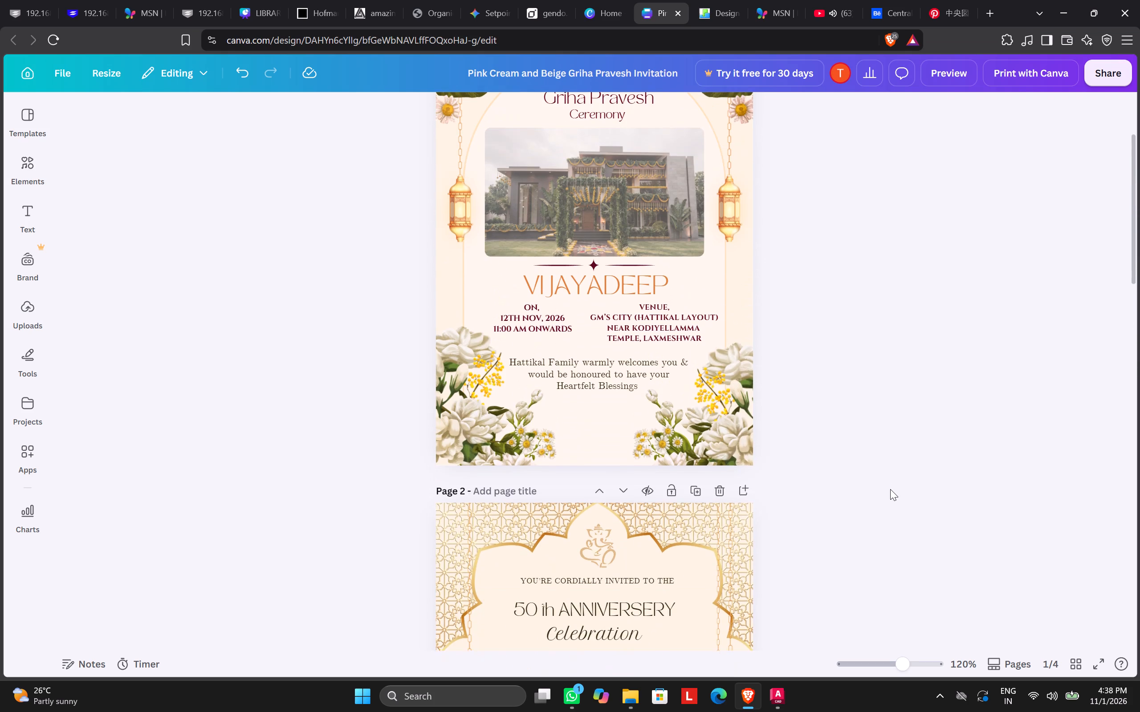
scroll(890, 489, up, 1)
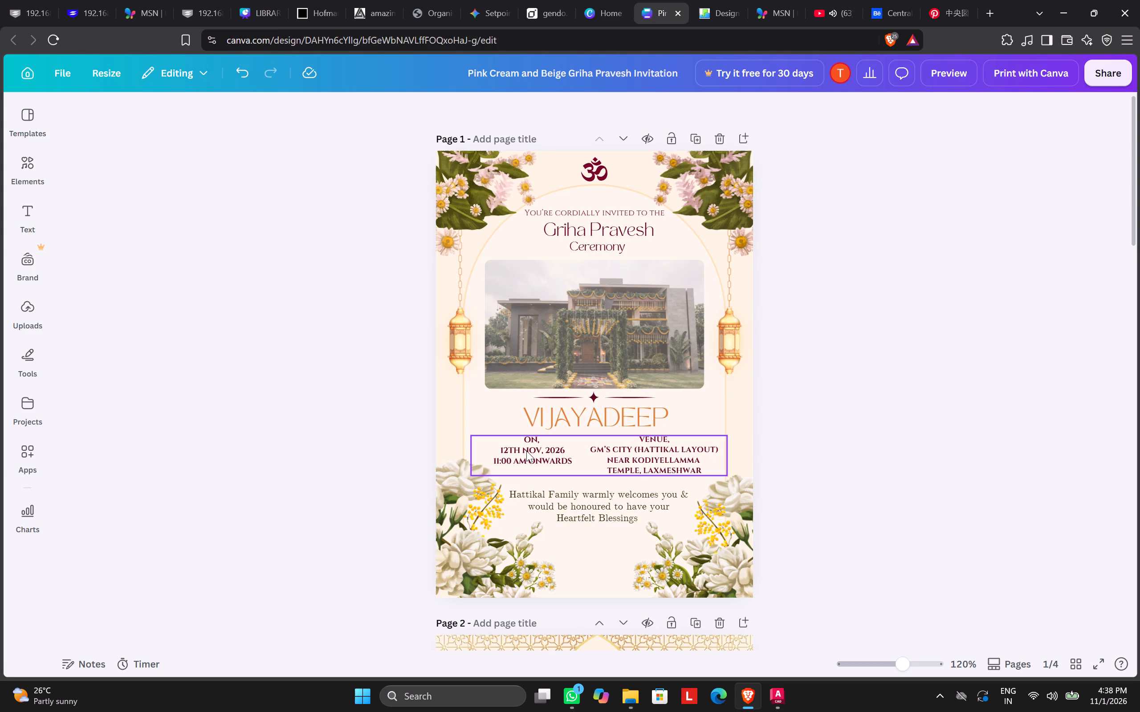
scroll(904, 455, down, 5)
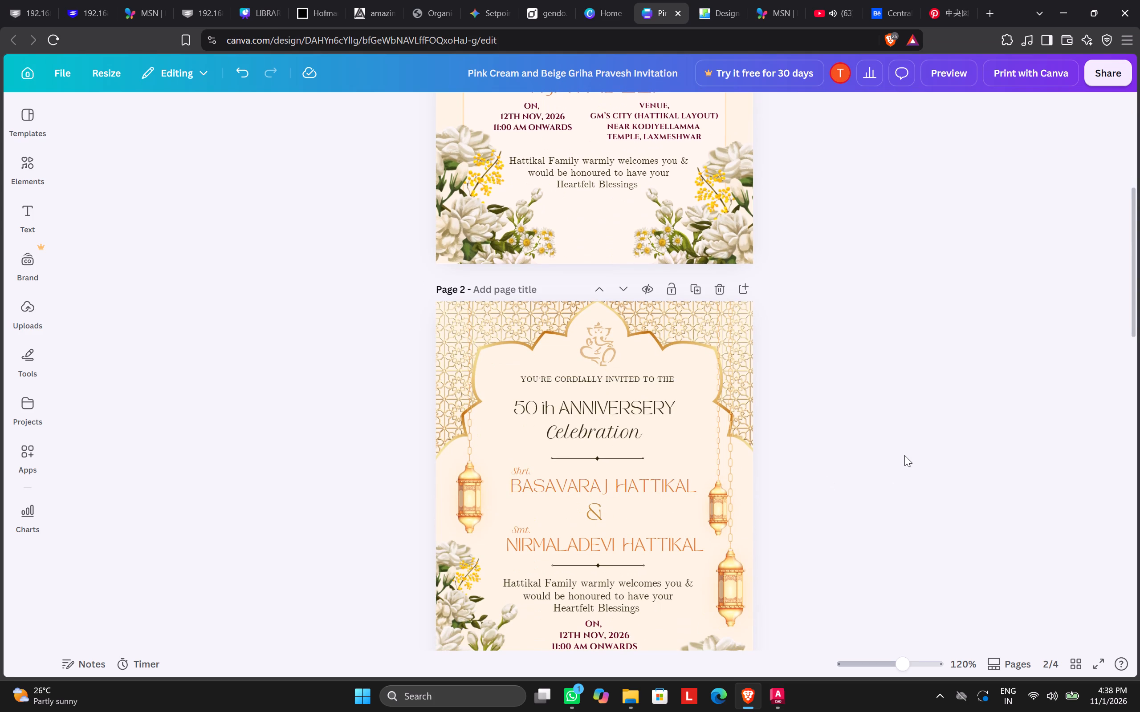
scroll(904, 455, down, 2)
scroll(904, 455, up, 1)
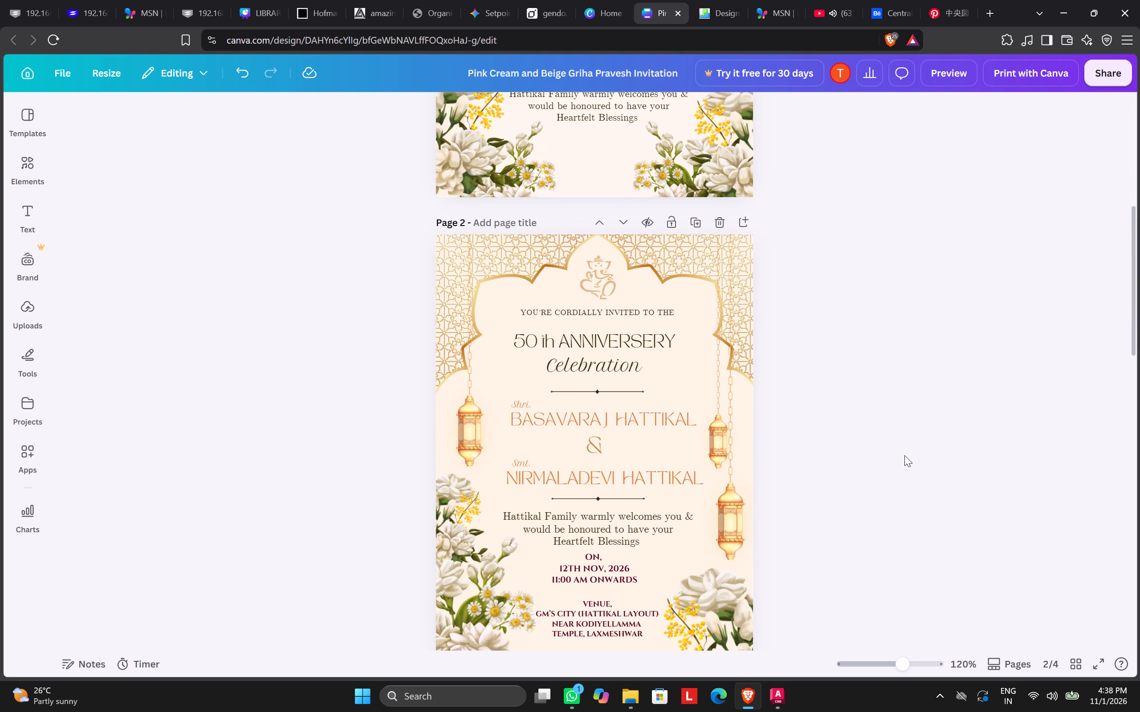
scroll(904, 455, up, 1)
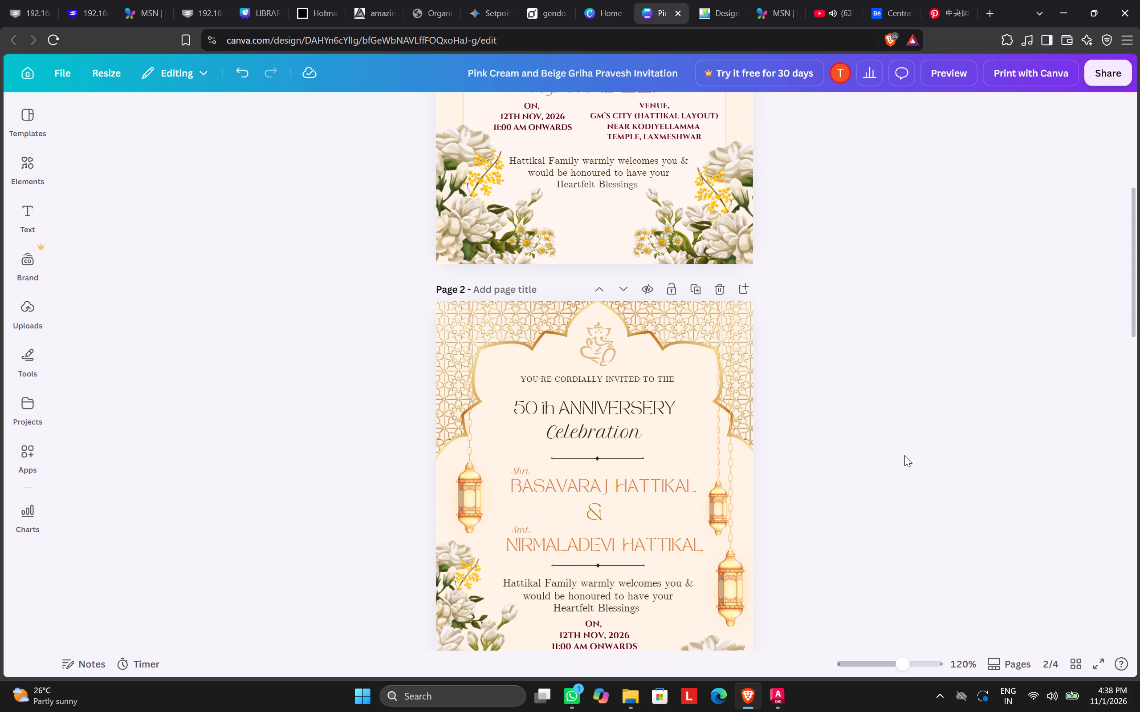
scroll(904, 455, up, 2)
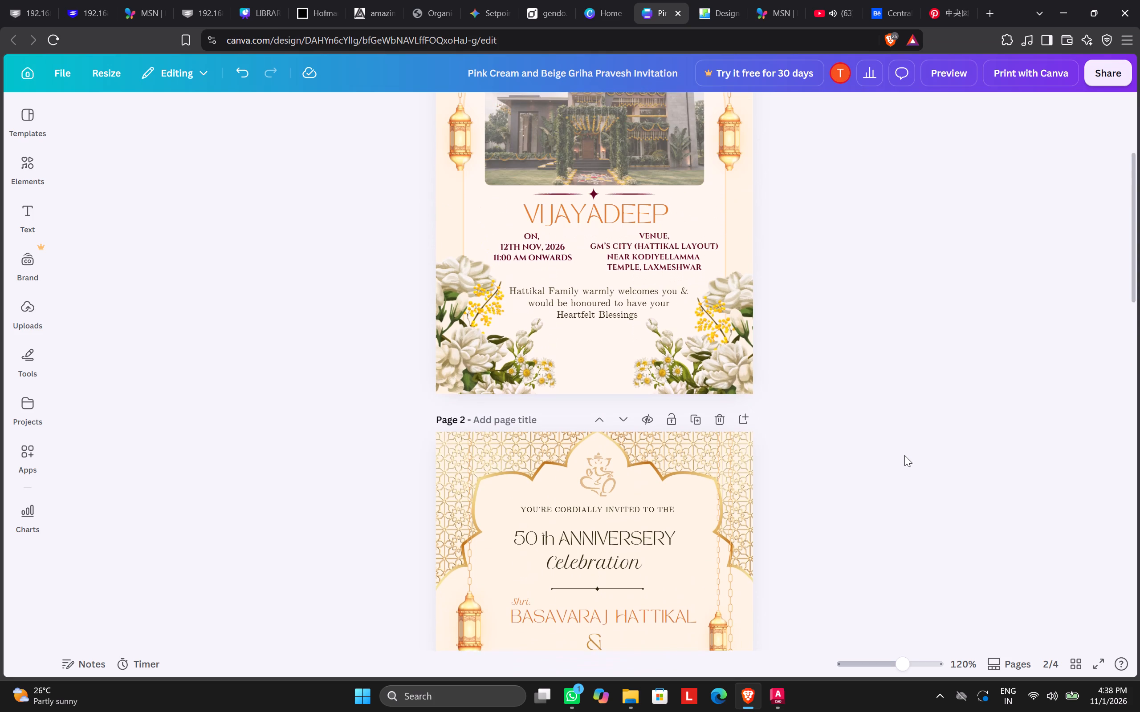
Apply the Fun page animation to page 1, the Griha Pravesh invitation.
scroll(904, 455, down, 3)
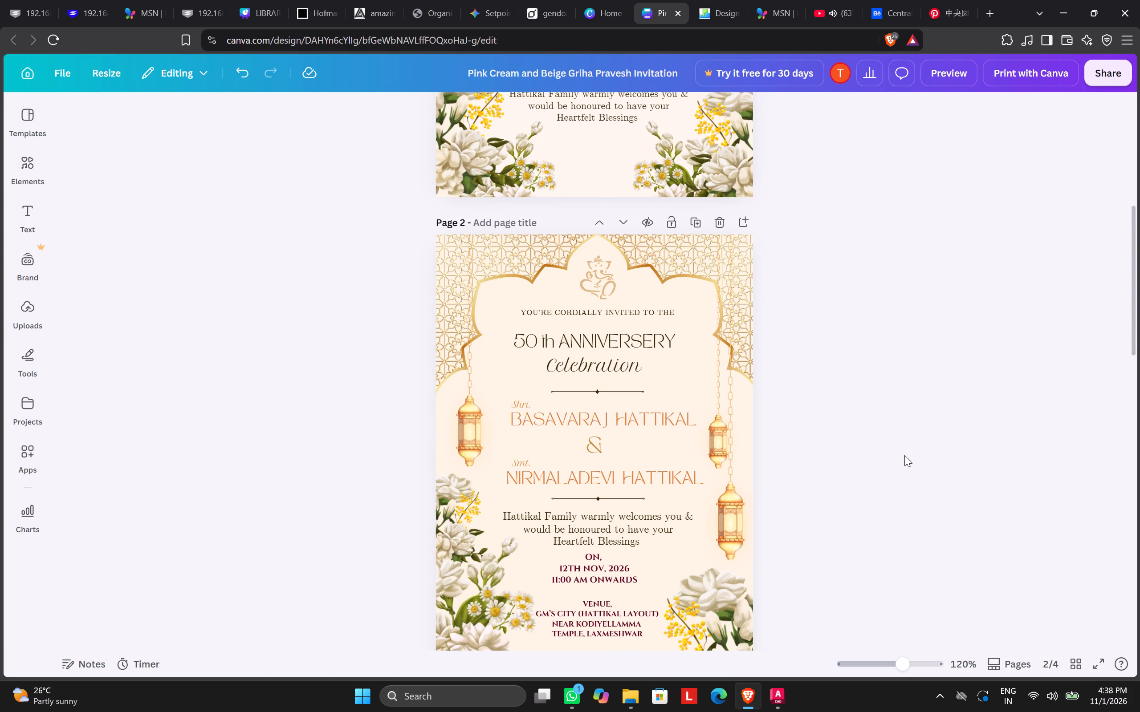
scroll(901, 456, down, 2)
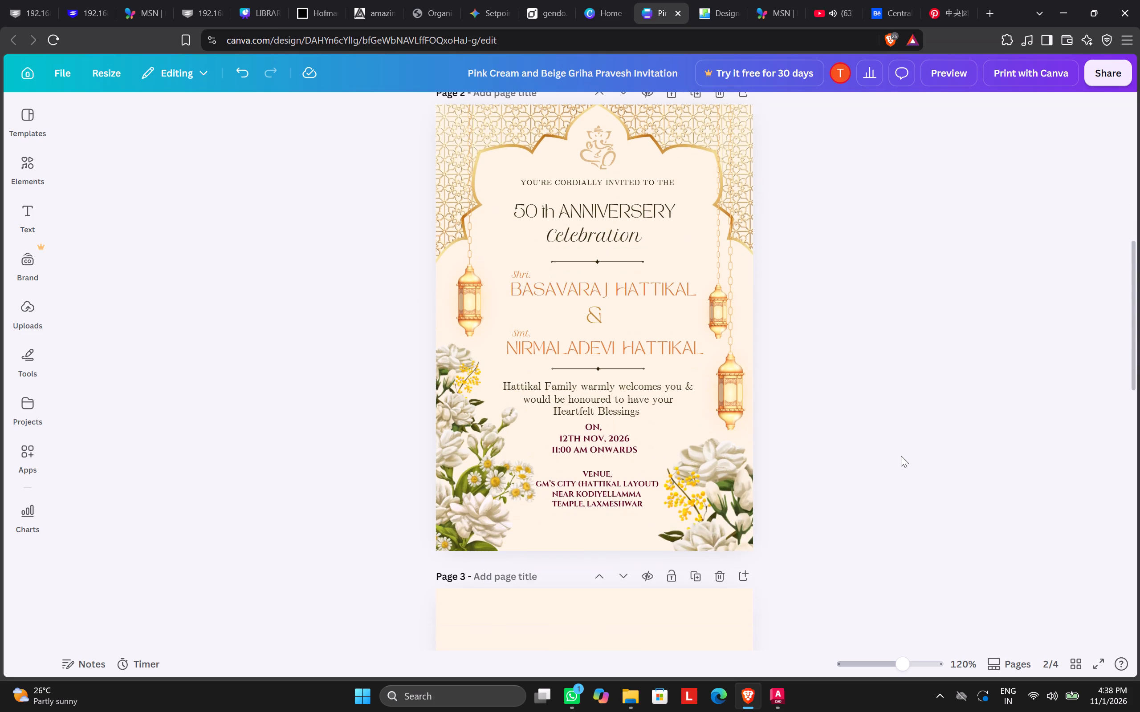
scroll(901, 456, up, 8)
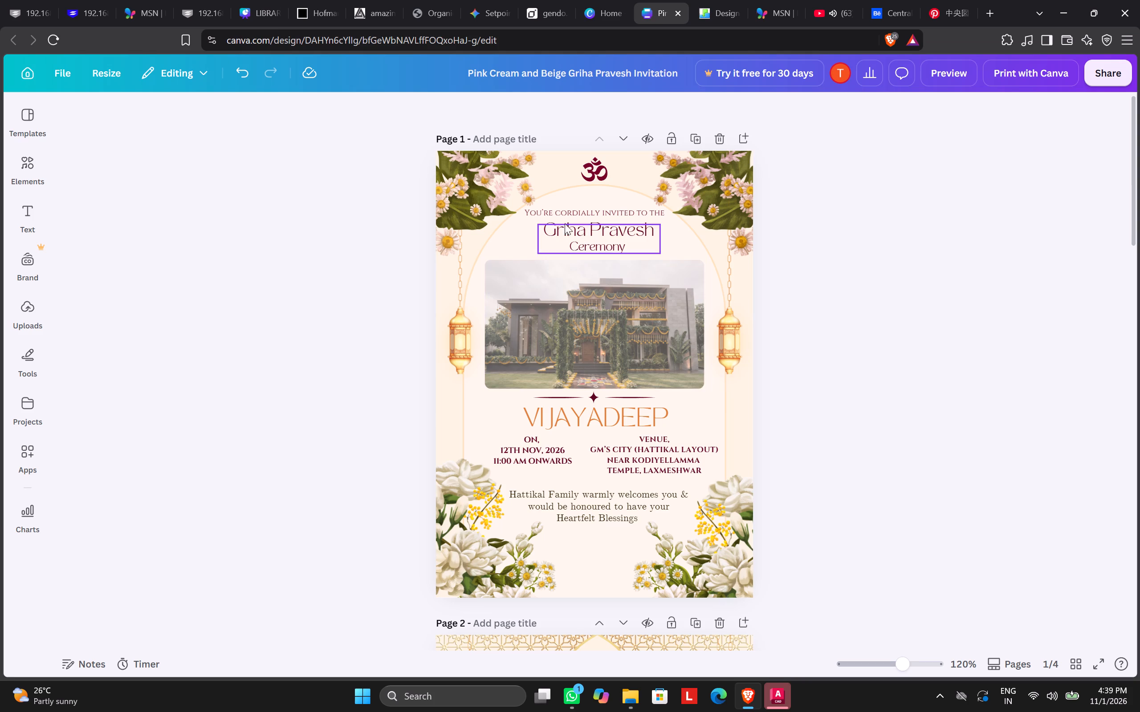
click(563, 158)
click(610, 110)
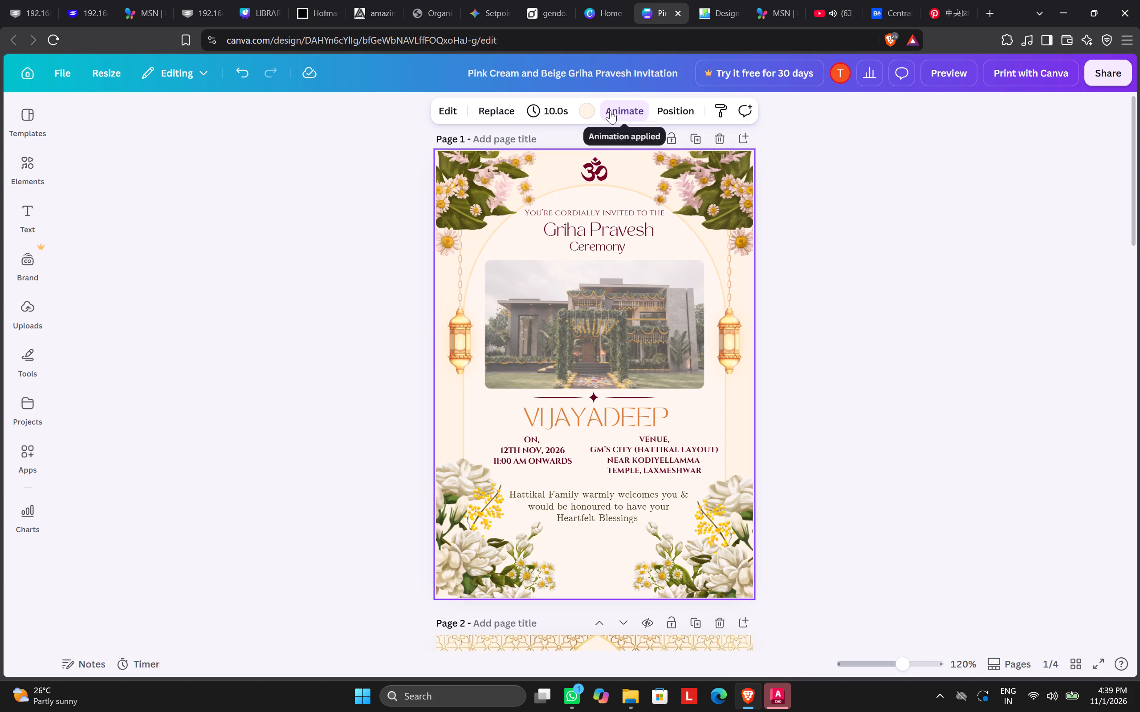
click(240, 303)
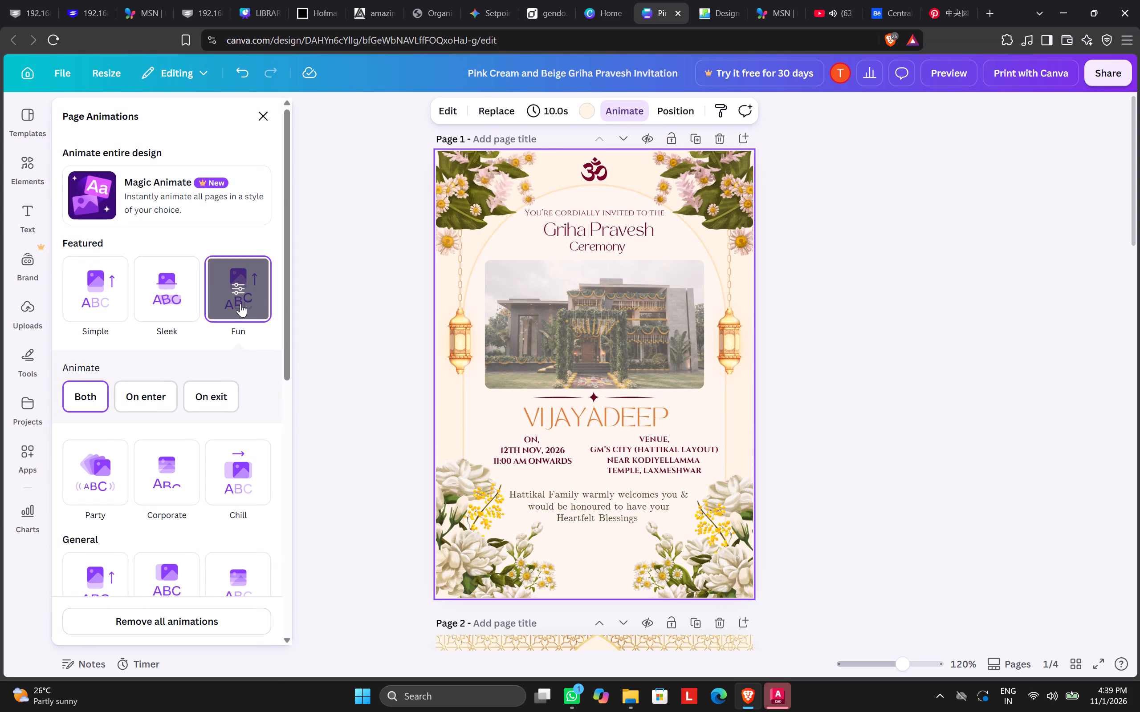
click(240, 303)
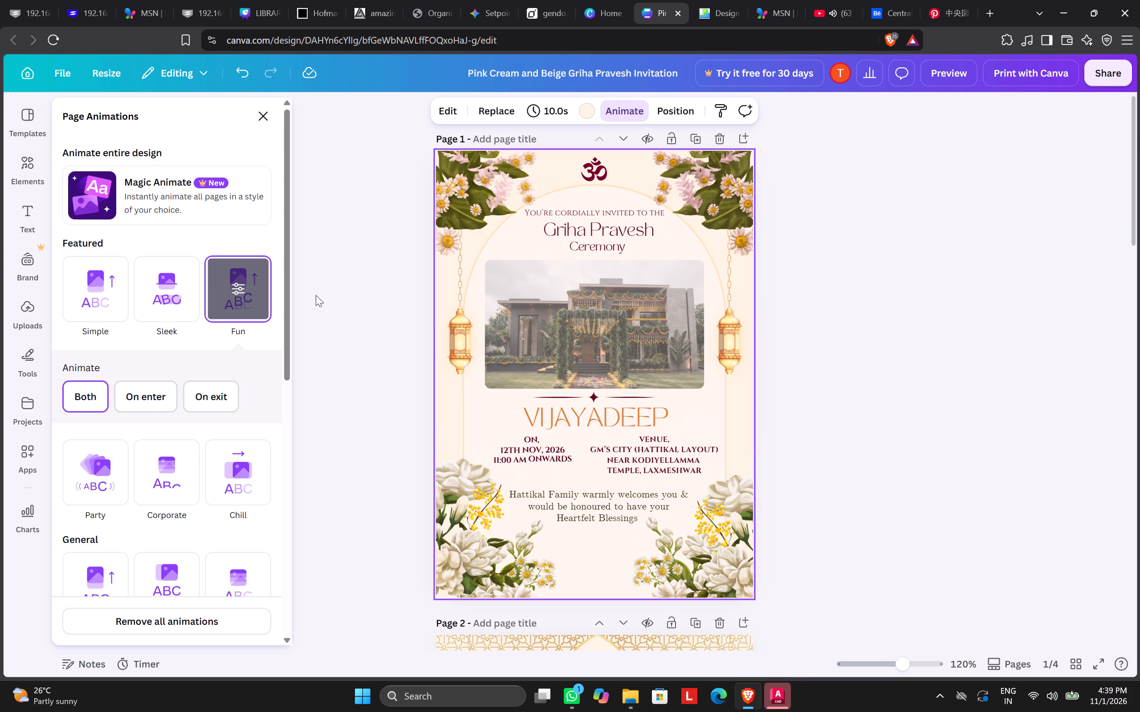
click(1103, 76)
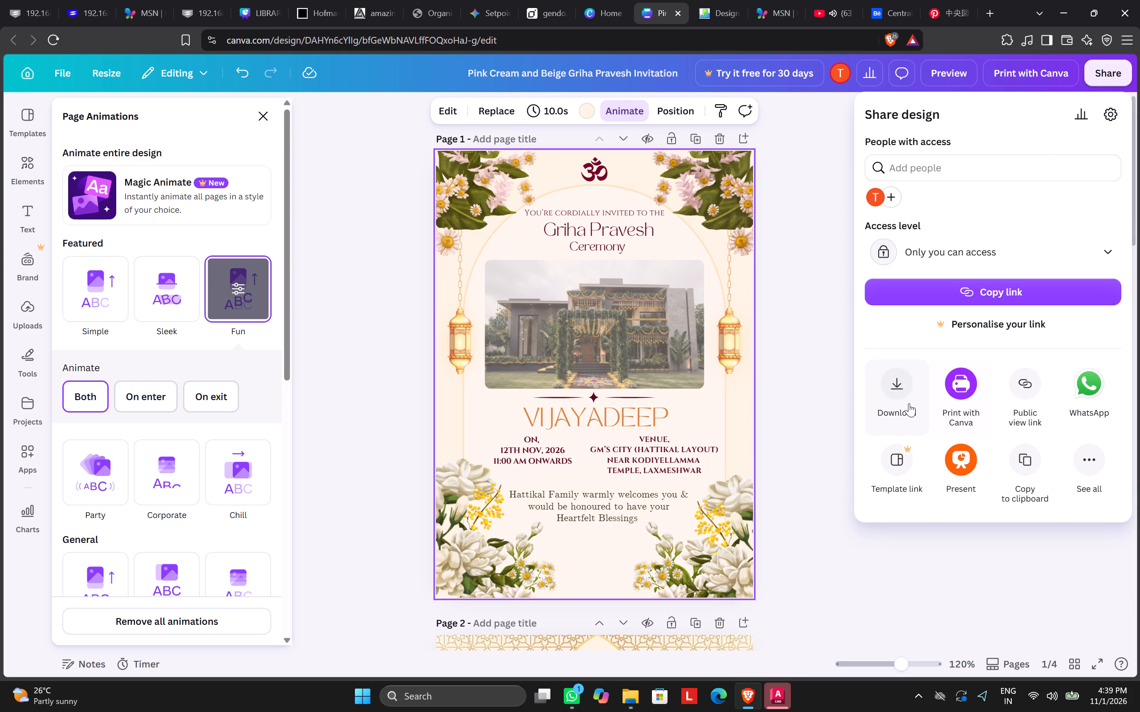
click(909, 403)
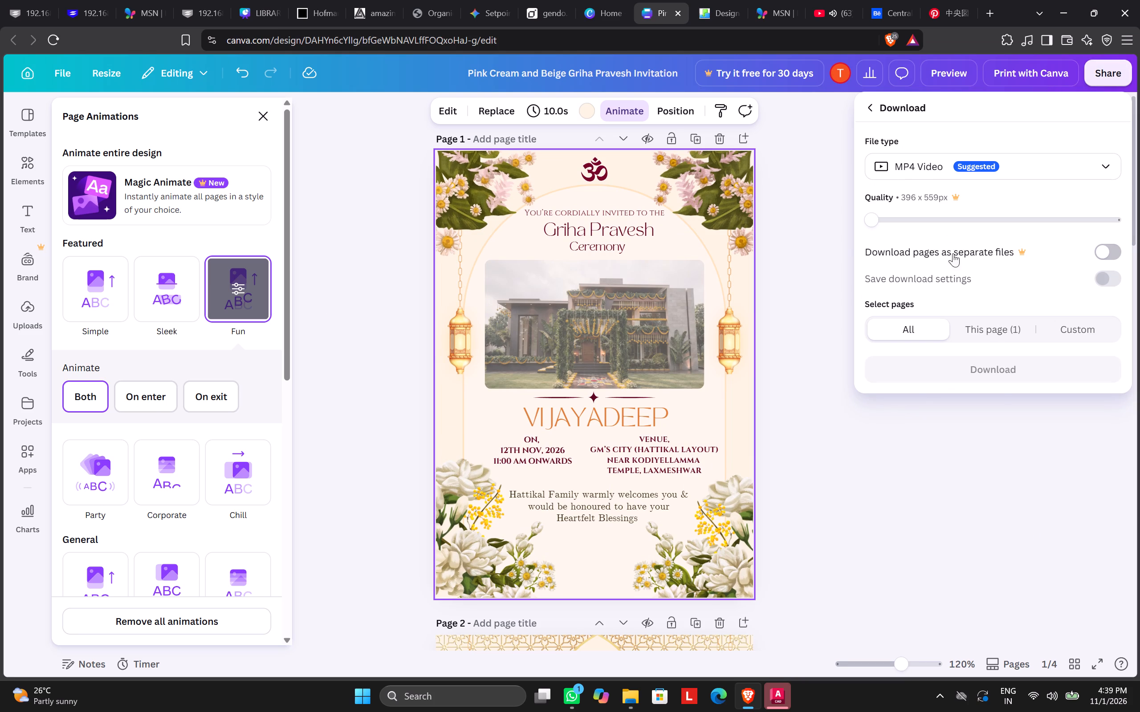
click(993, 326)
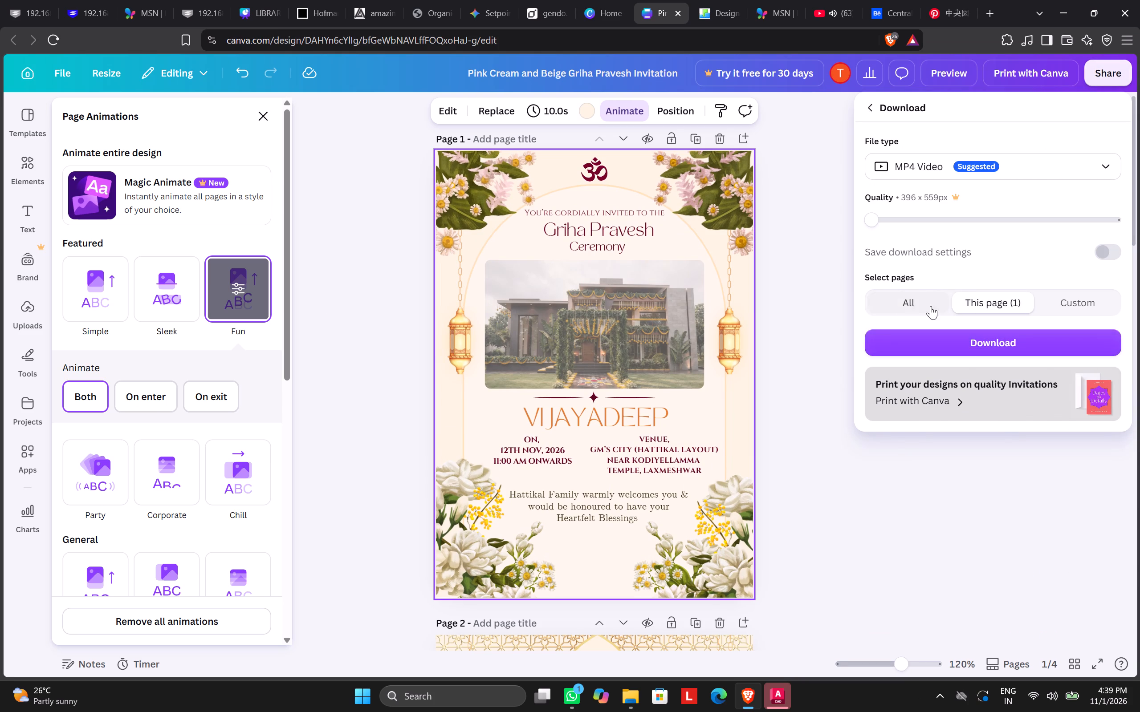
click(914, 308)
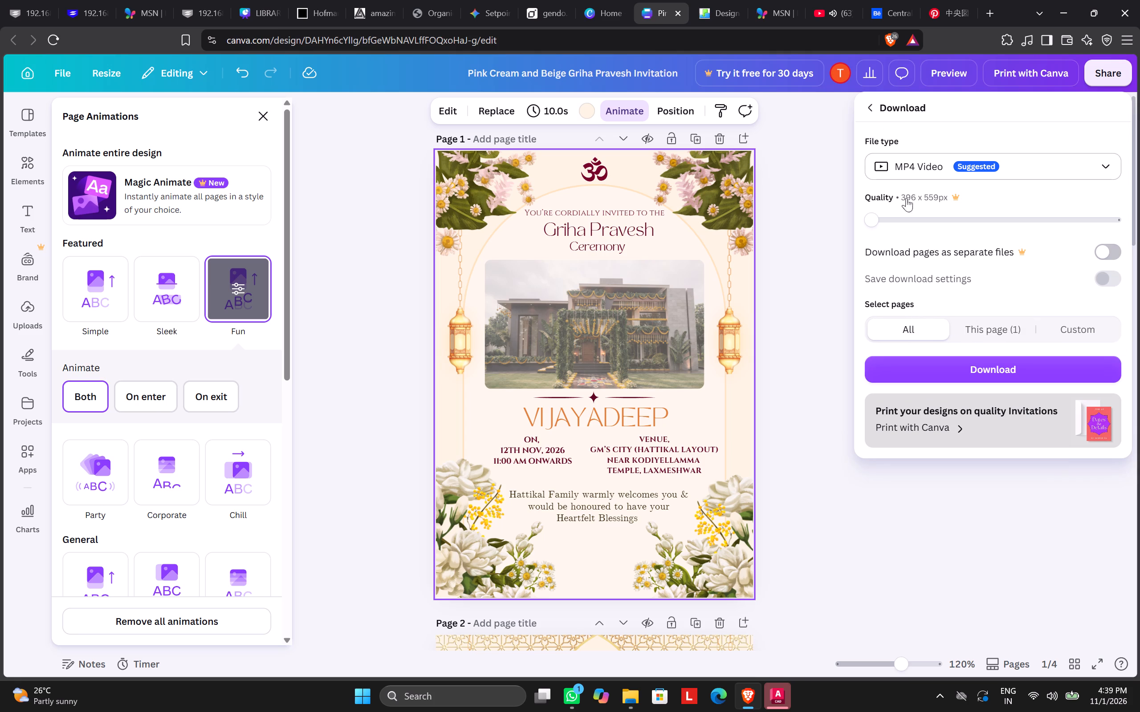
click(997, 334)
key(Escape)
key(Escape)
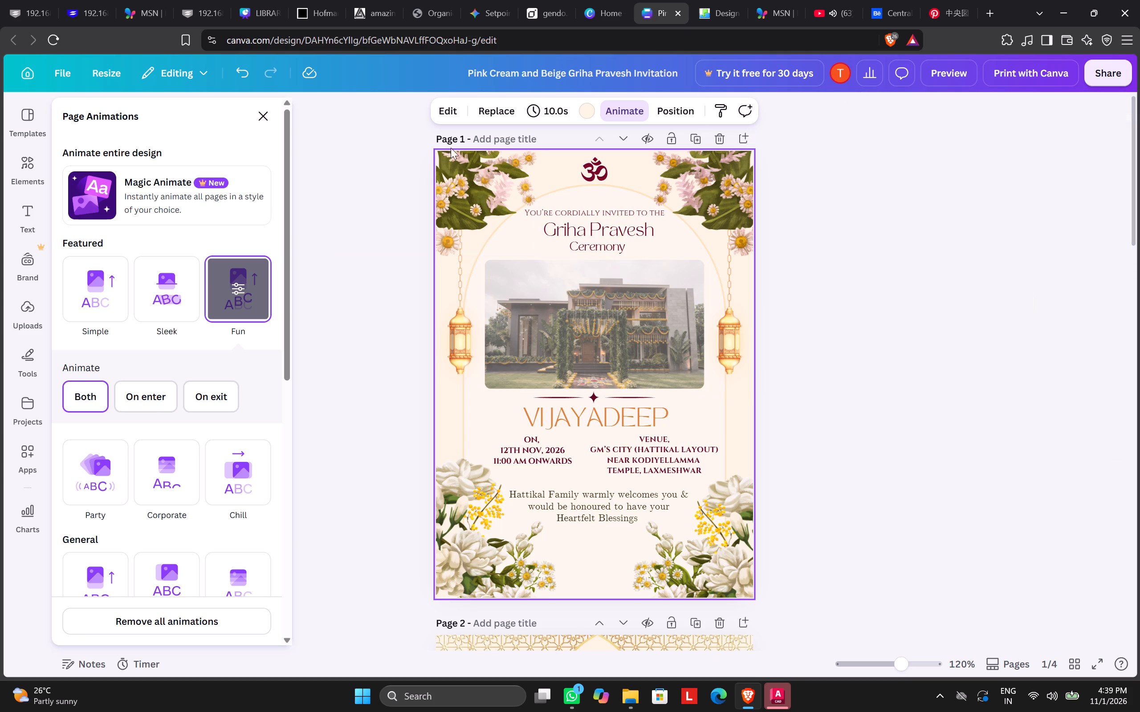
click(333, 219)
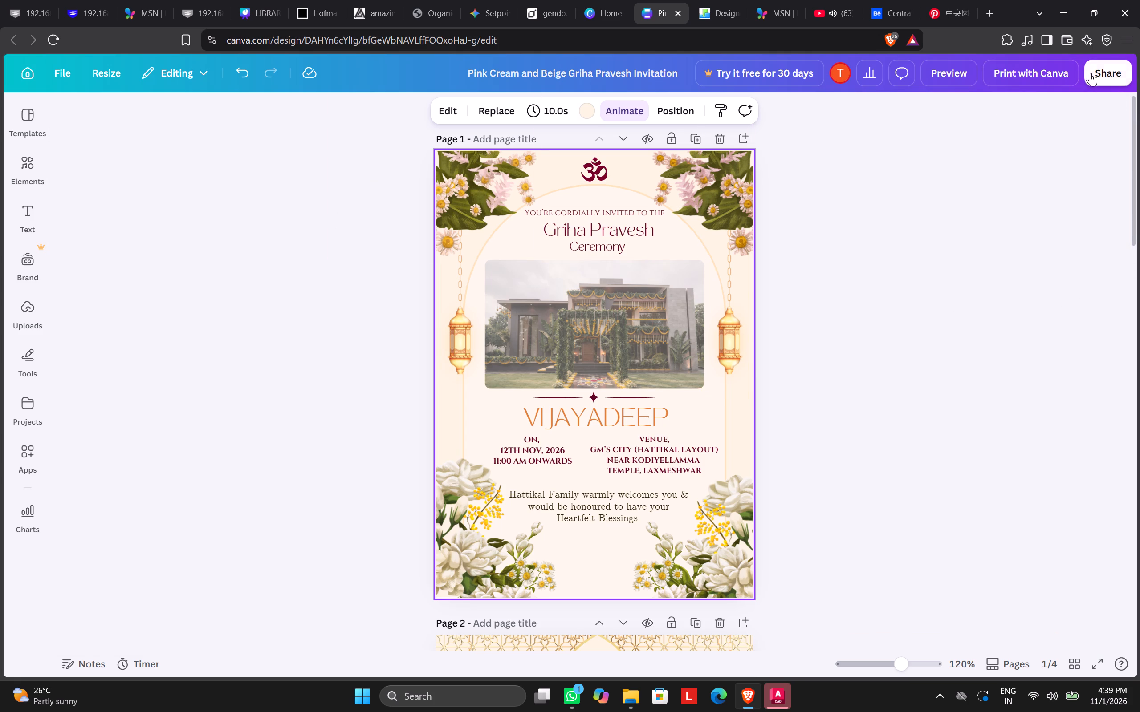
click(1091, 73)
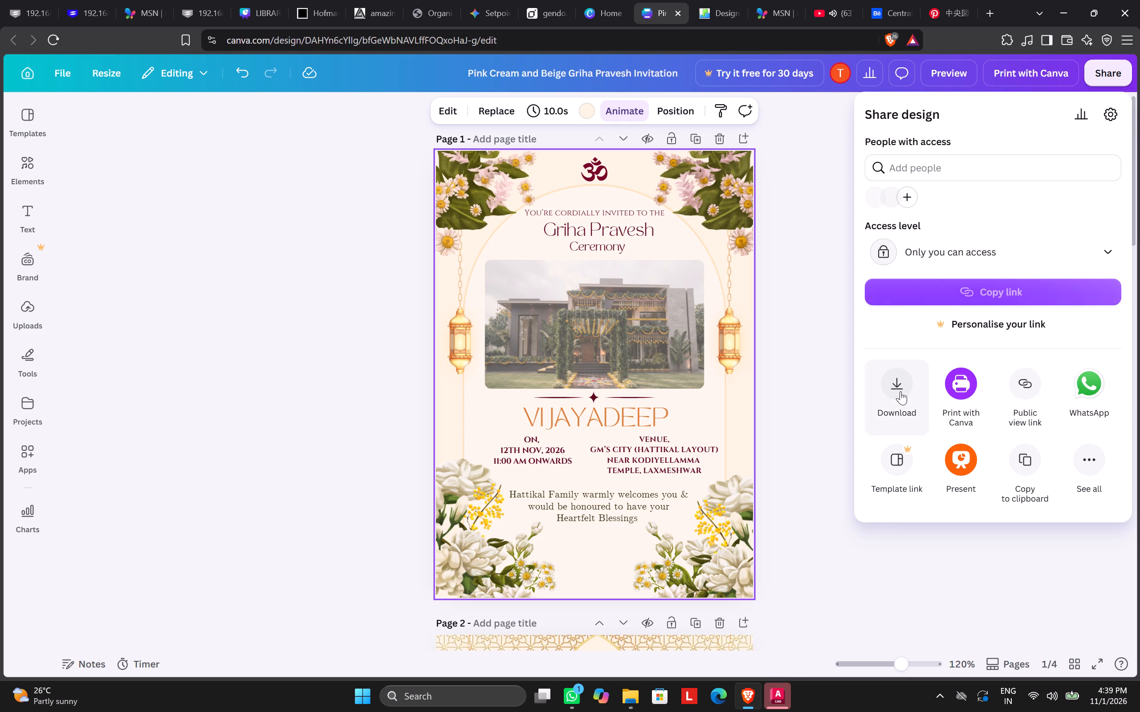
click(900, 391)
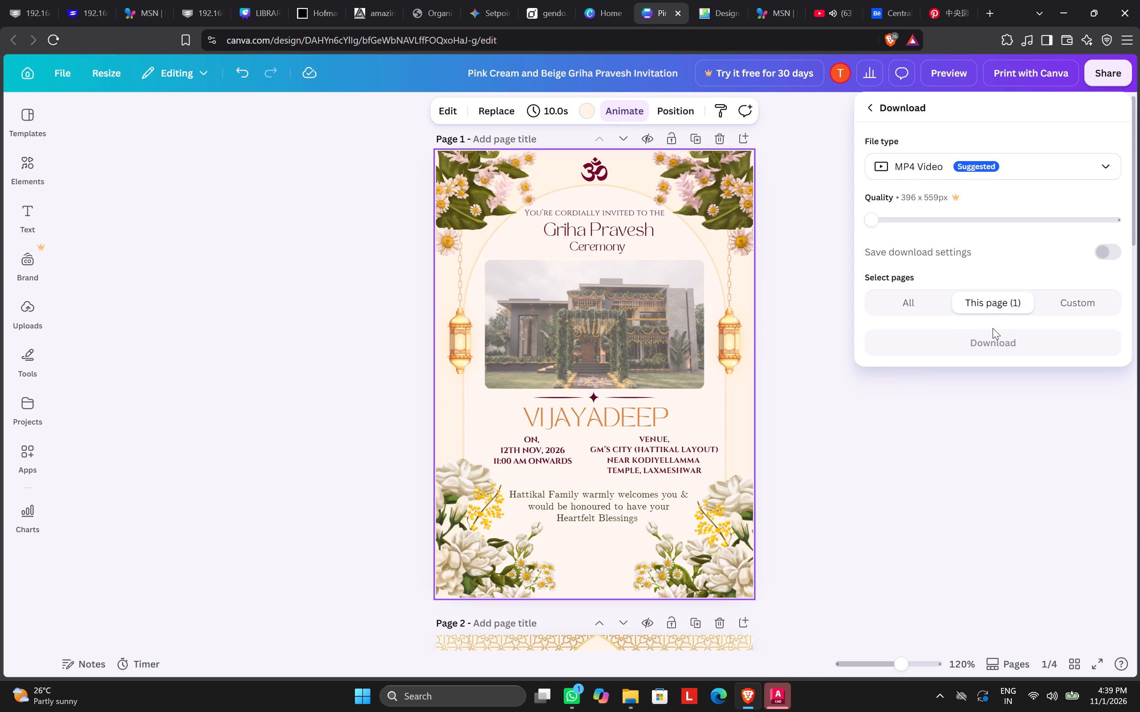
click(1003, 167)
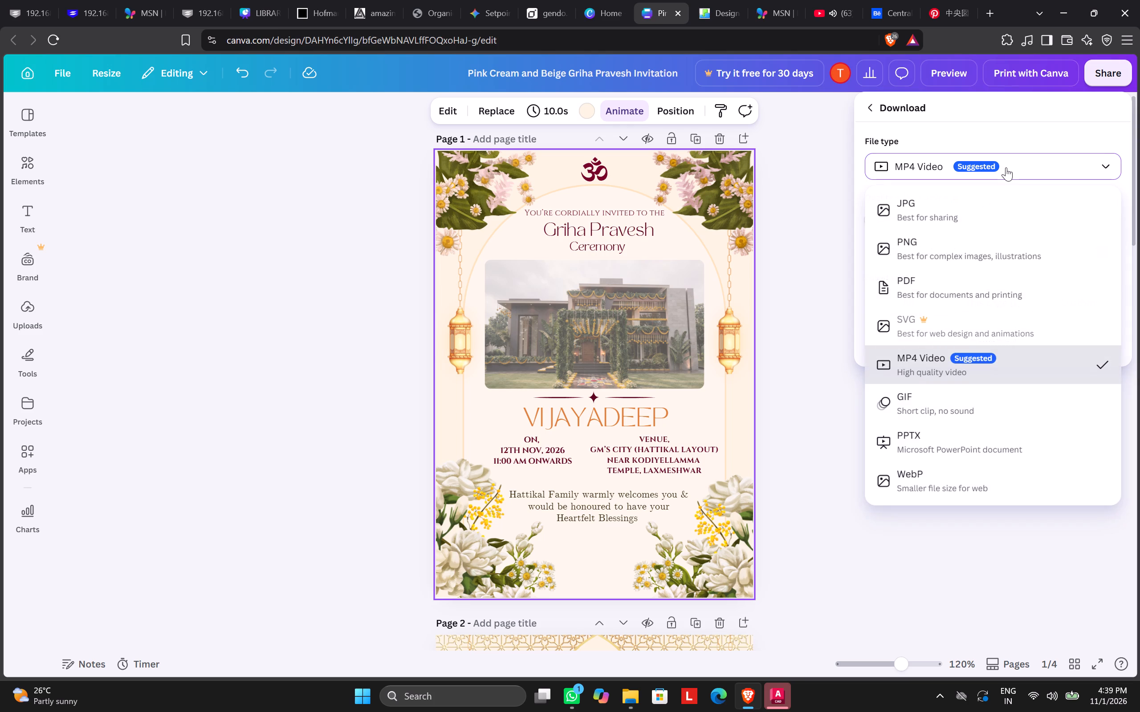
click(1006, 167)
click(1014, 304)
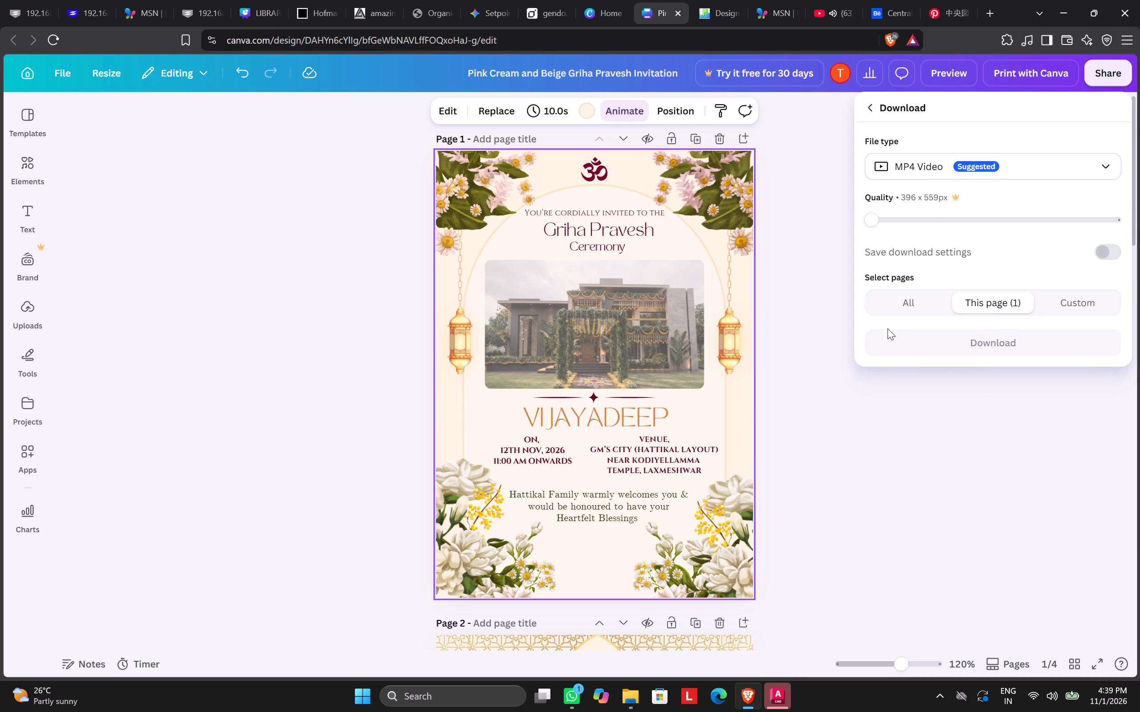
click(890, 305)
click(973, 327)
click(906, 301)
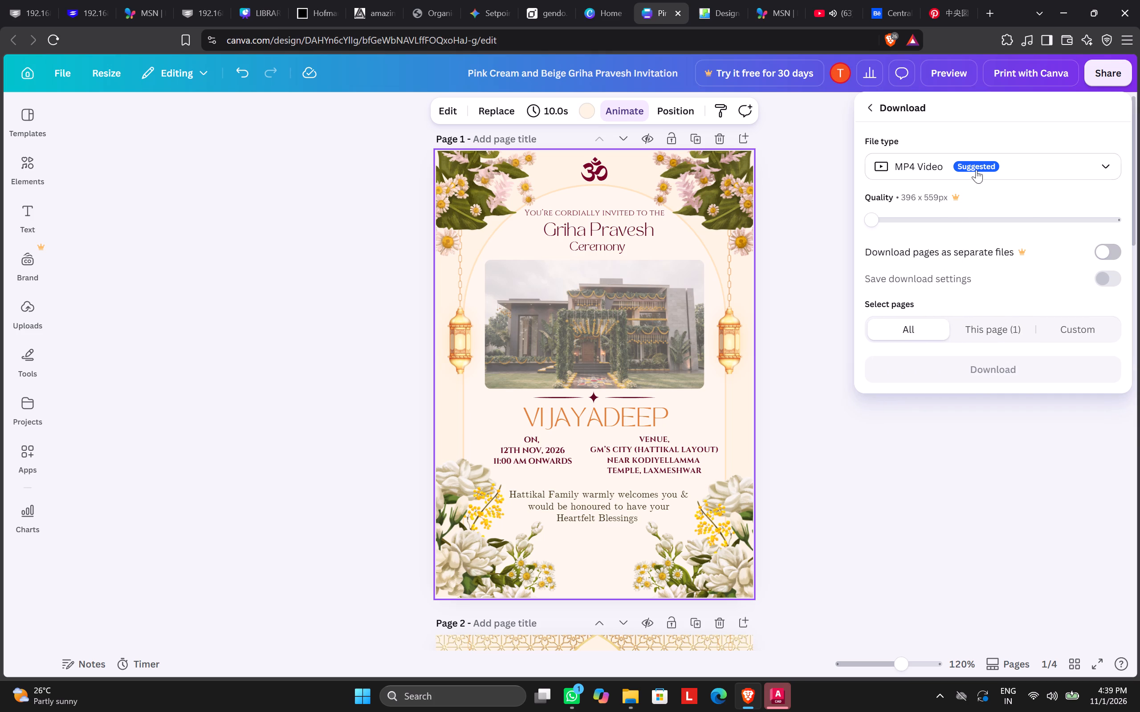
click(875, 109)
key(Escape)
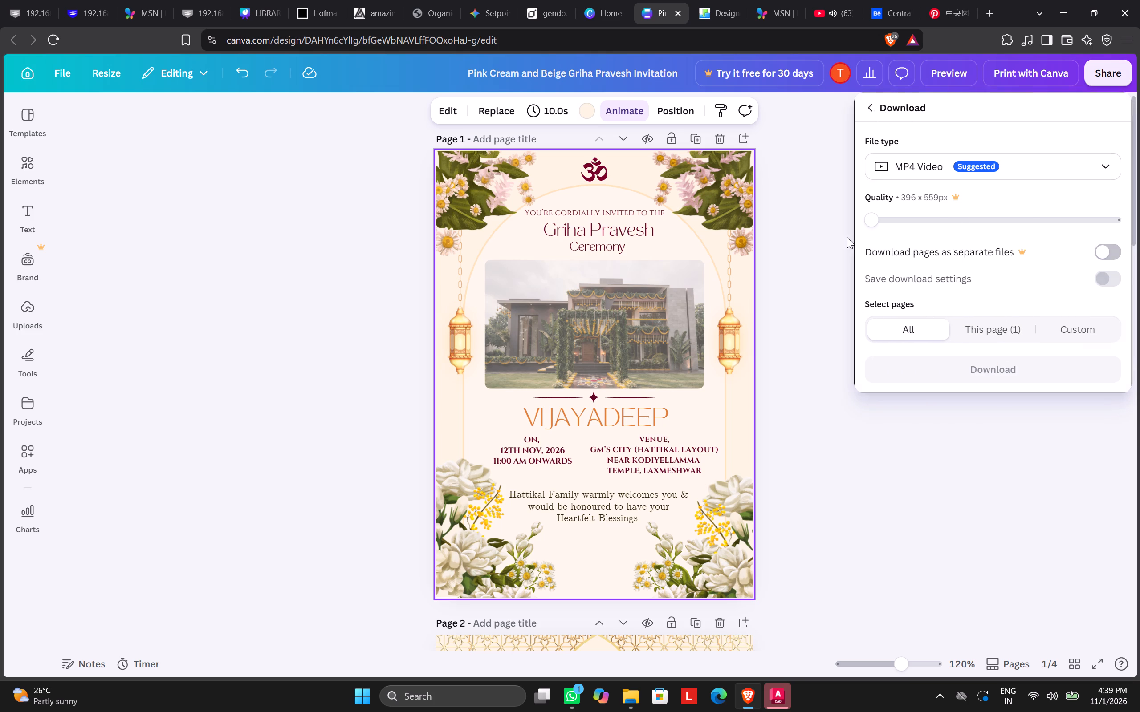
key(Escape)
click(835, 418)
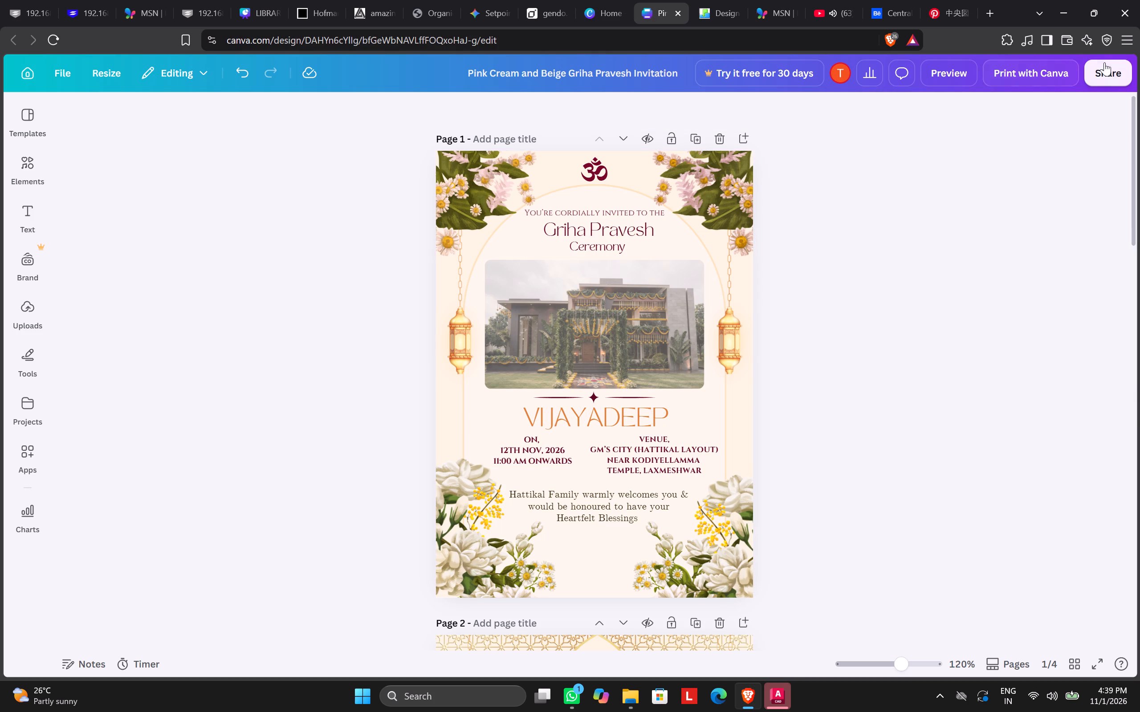
Export all pages of the design as an MP4 video for download.
click(1093, 64)
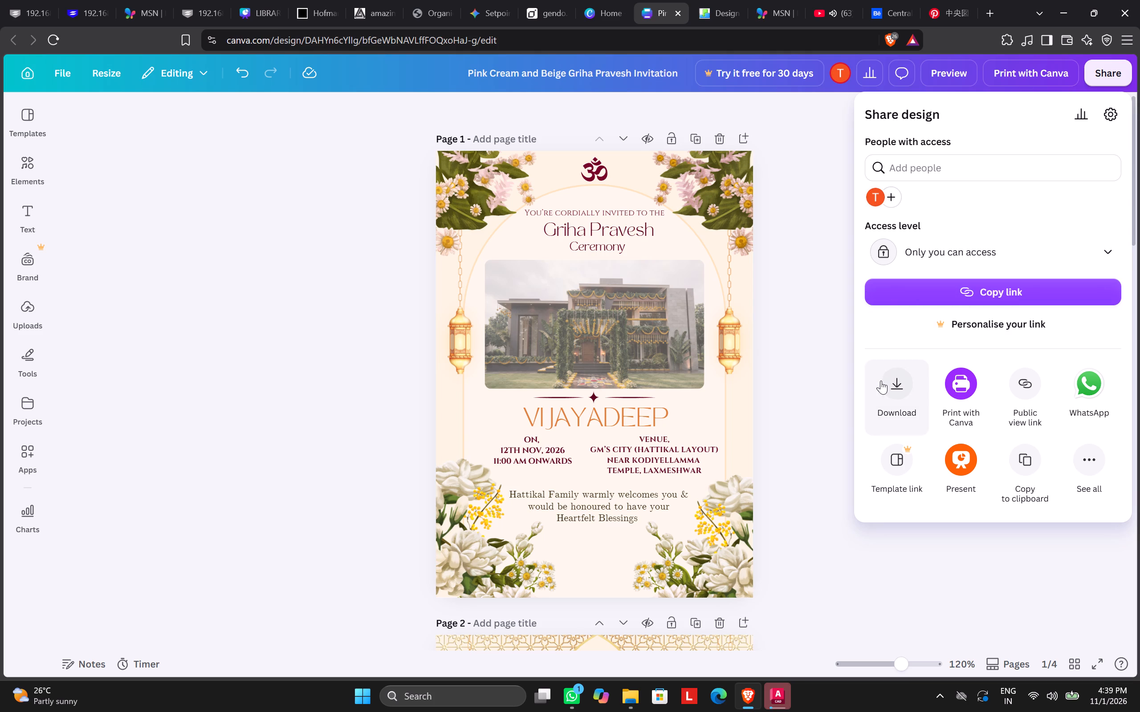
click(881, 380)
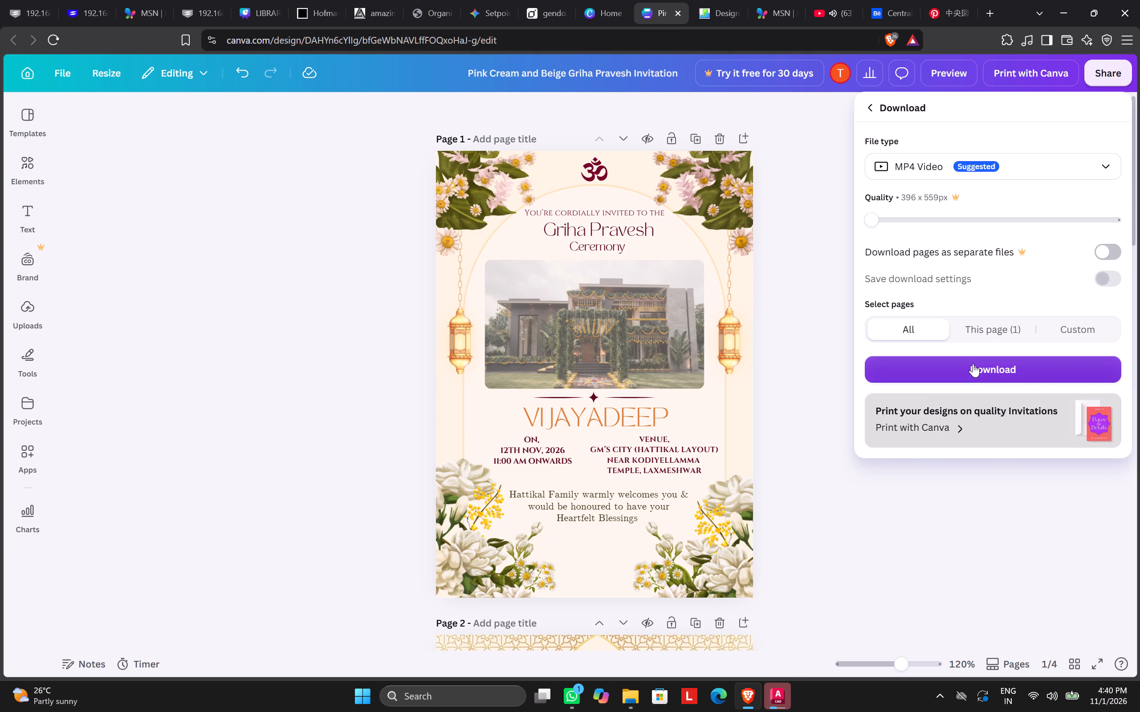
click(973, 364)
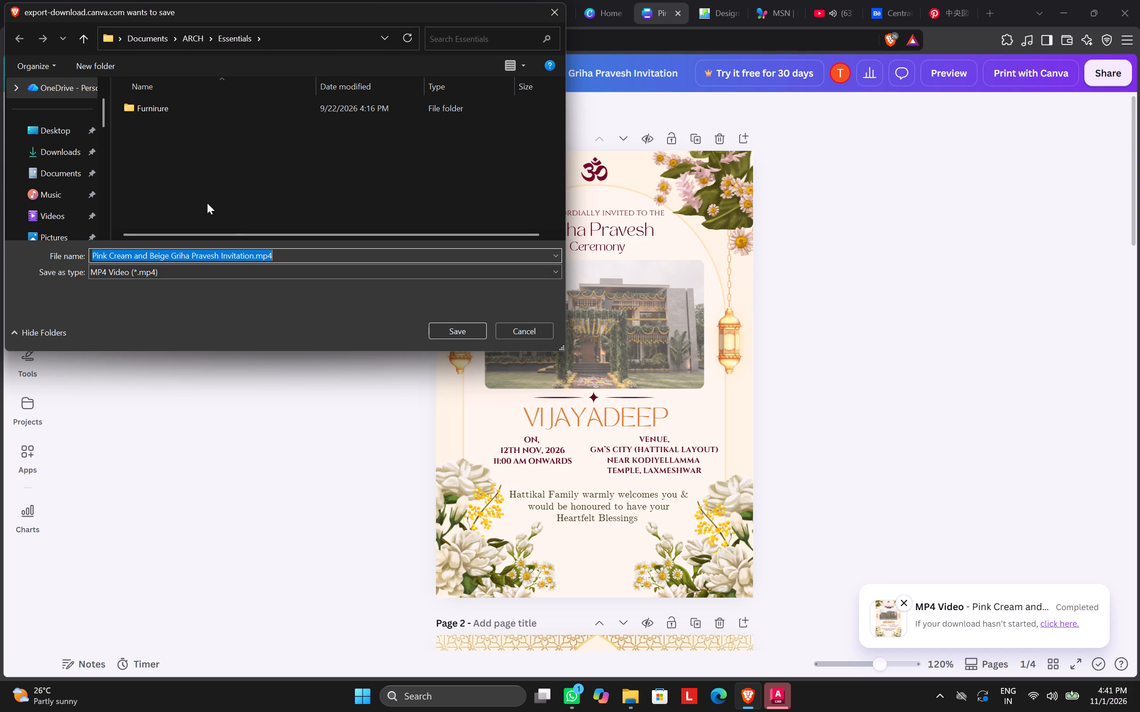
Save the video in the GENDO folder as Pink Cream and Beige Griha Pravesh Invitation.mp4, replacing the existing file.
scroll(89, 139, down, 1)
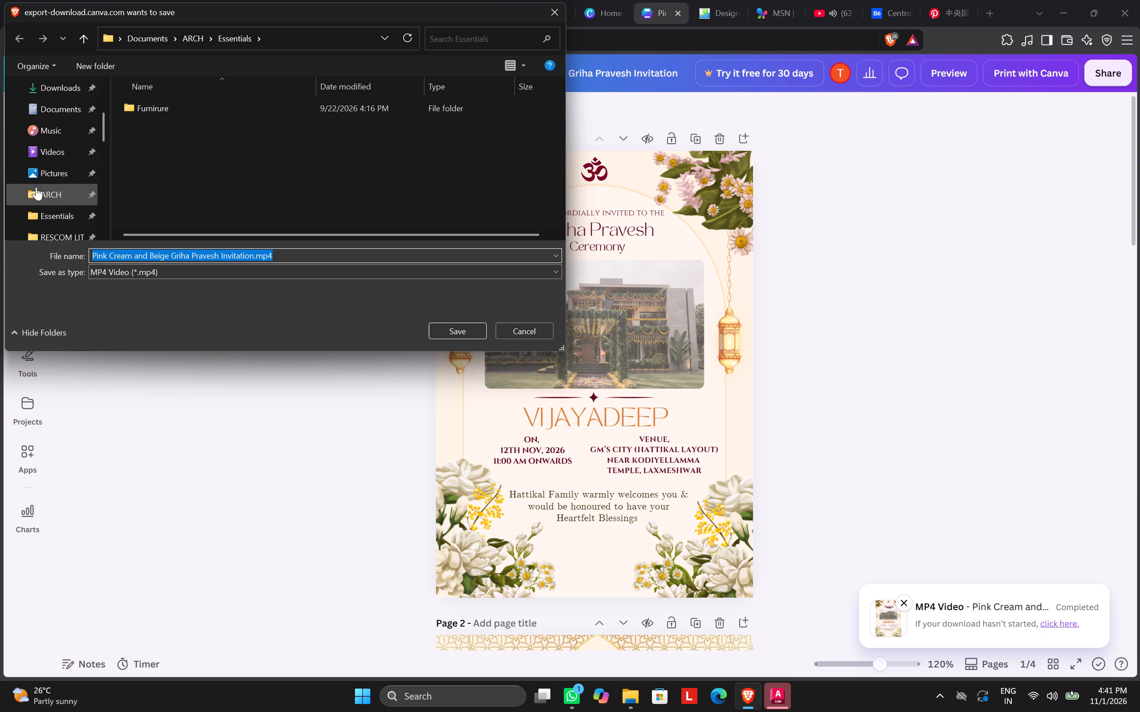
scroll(48, 176, down, 5)
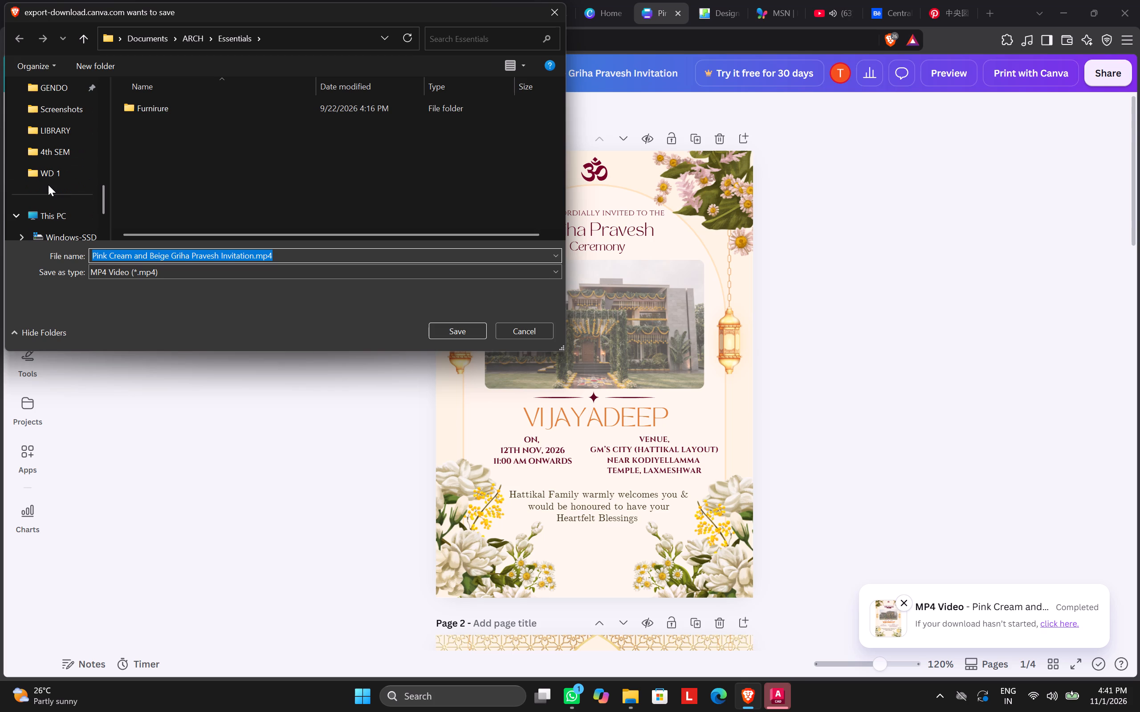
scroll(48, 185, up, 2)
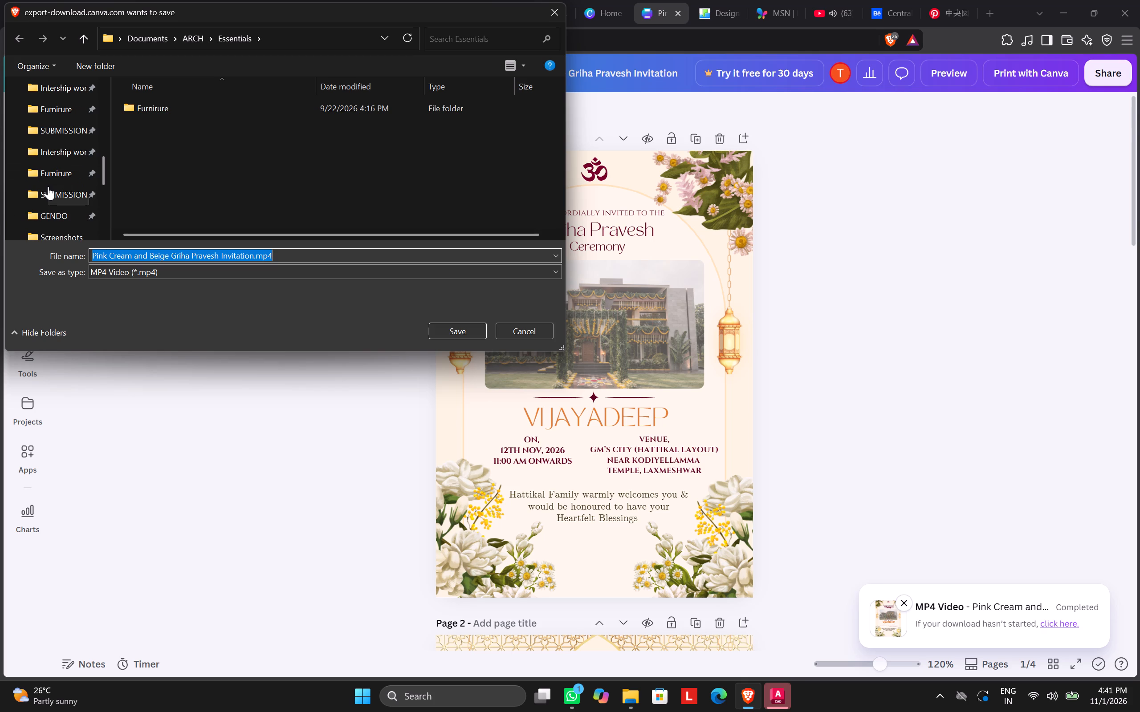
scroll(54, 186, down, 1)
click(64, 158)
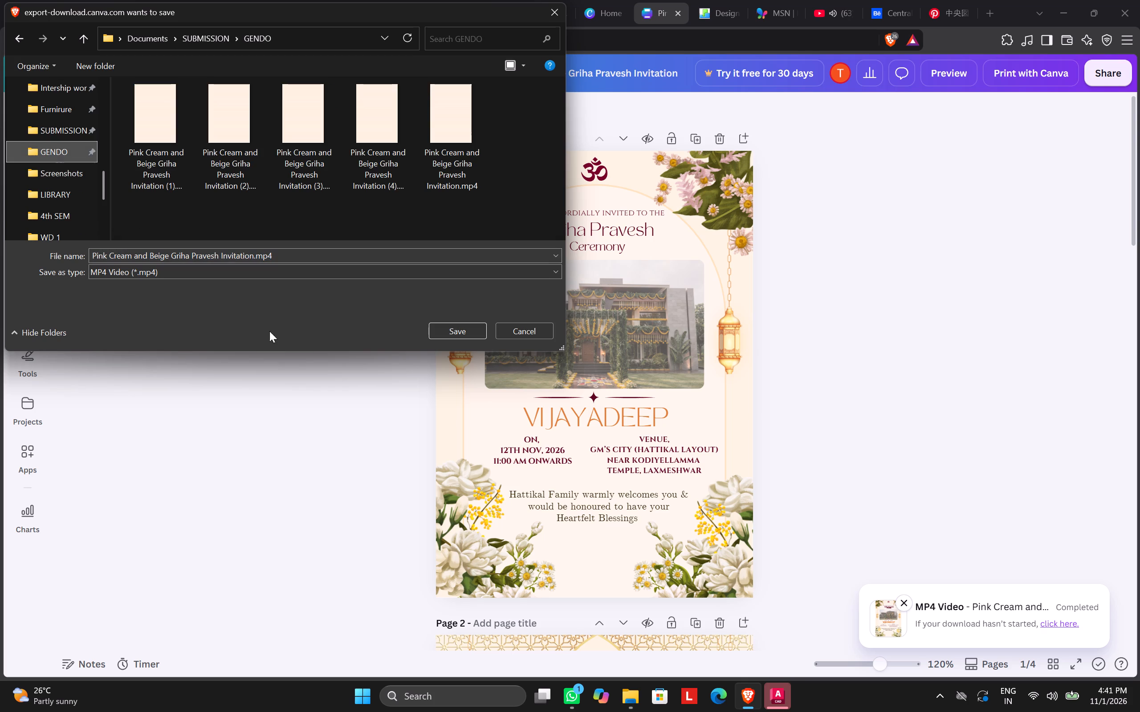
click(444, 330)
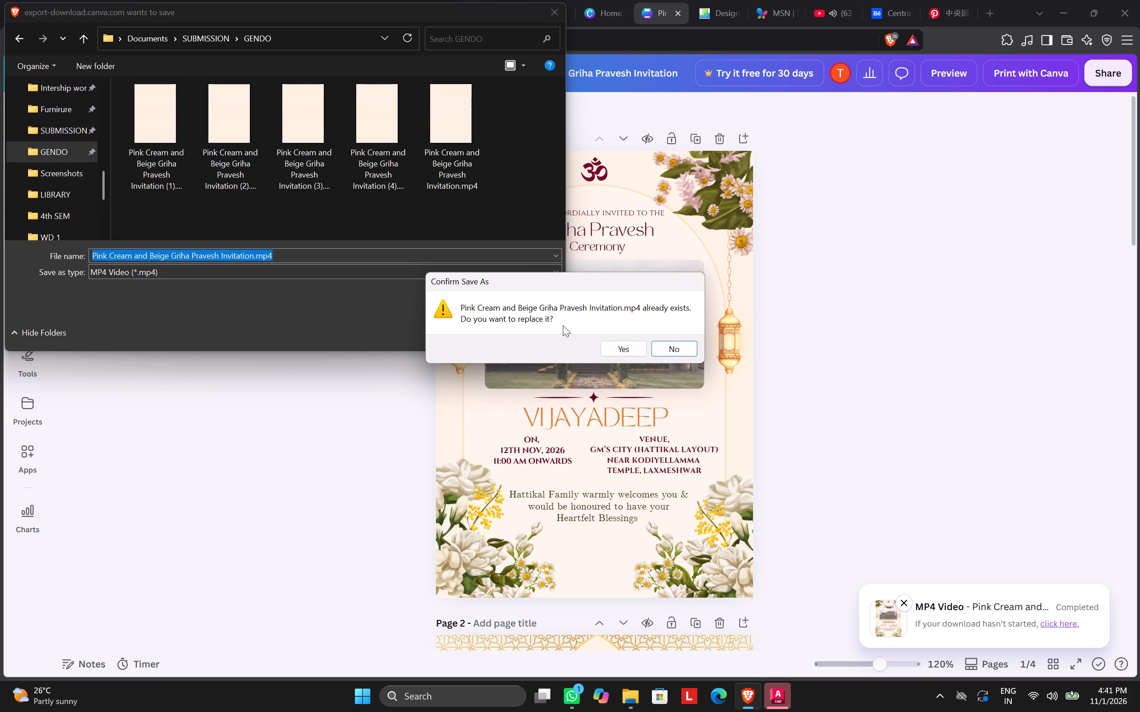
click(623, 351)
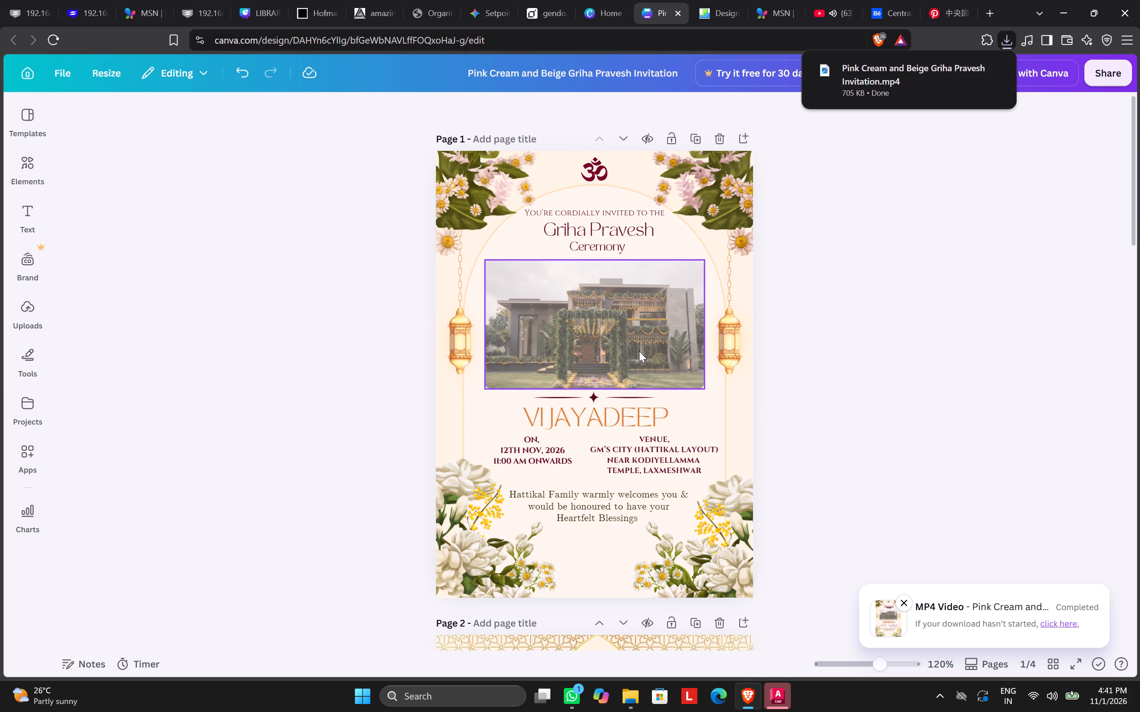
Open the downloaded invitation video in Photos and skip through its playback to check the animated pages.
click(887, 80)
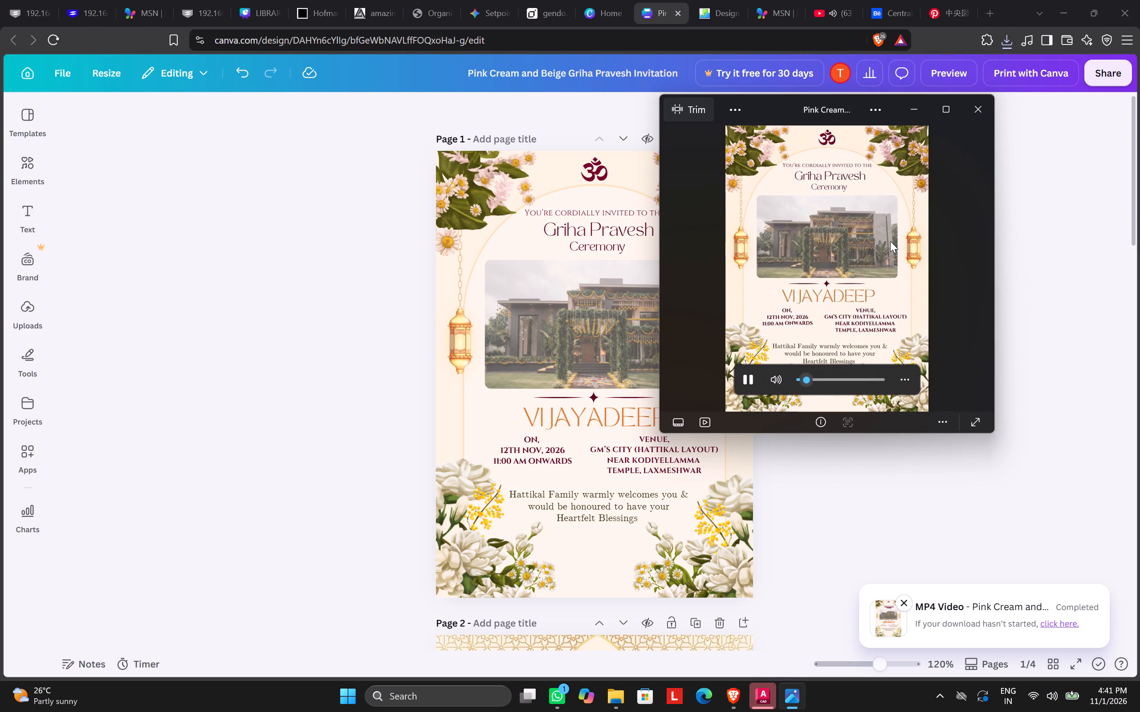
click(843, 380)
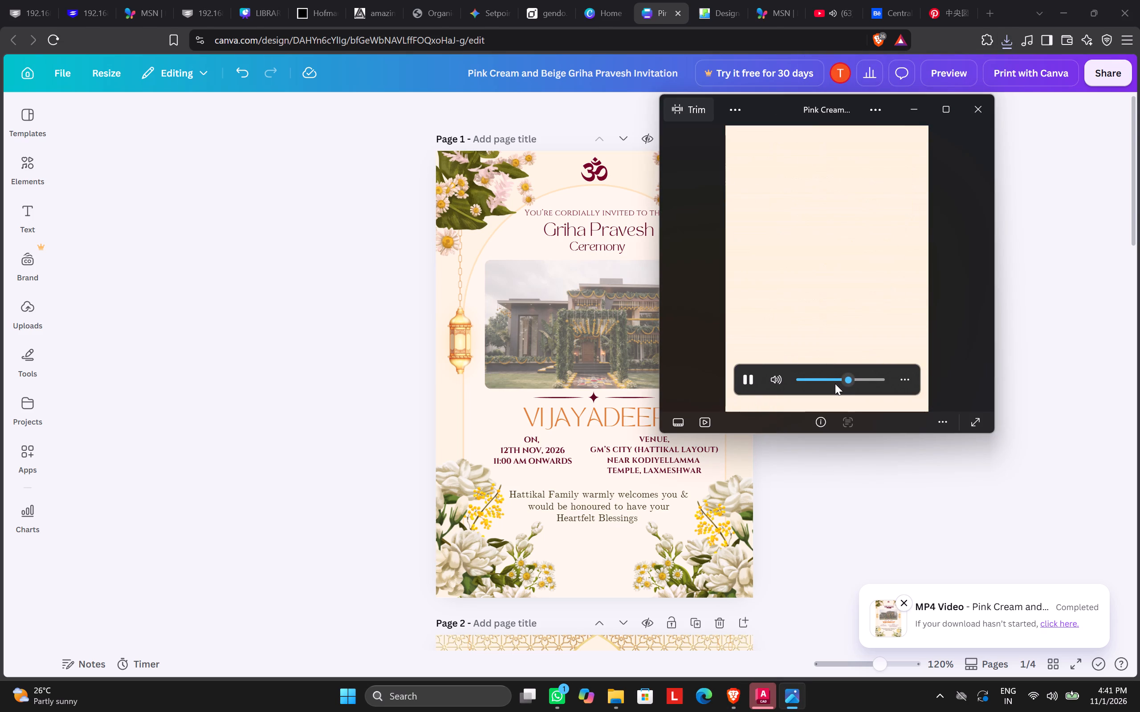
click(834, 380)
click(839, 378)
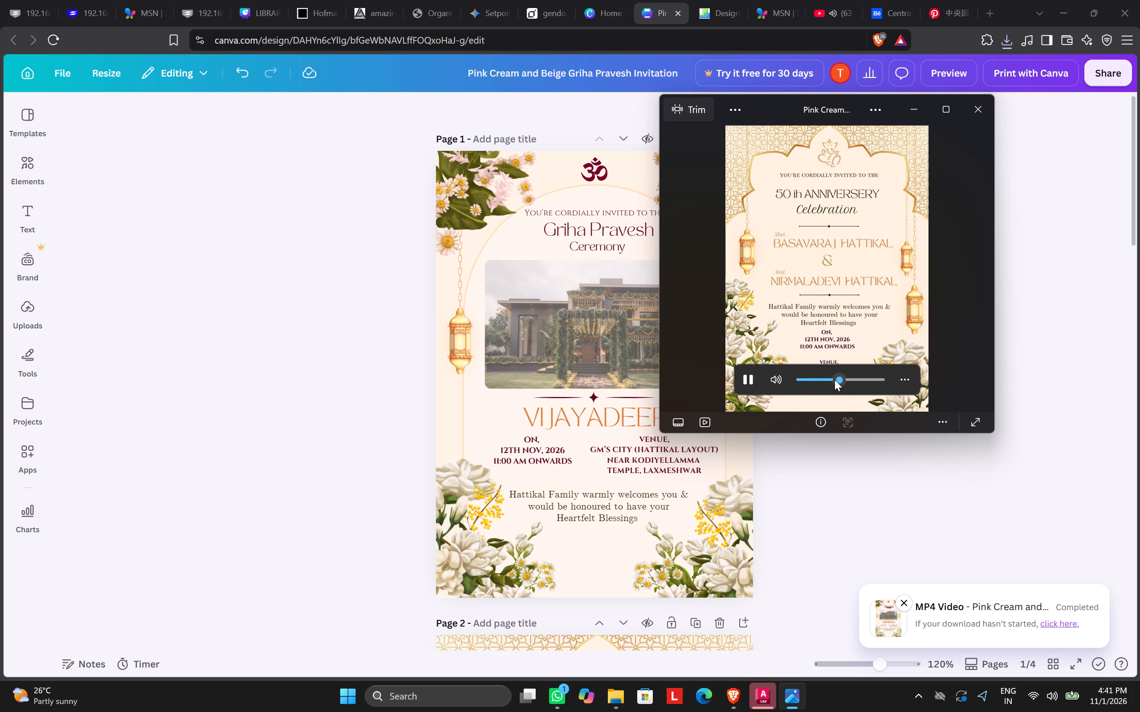
click(829, 381)
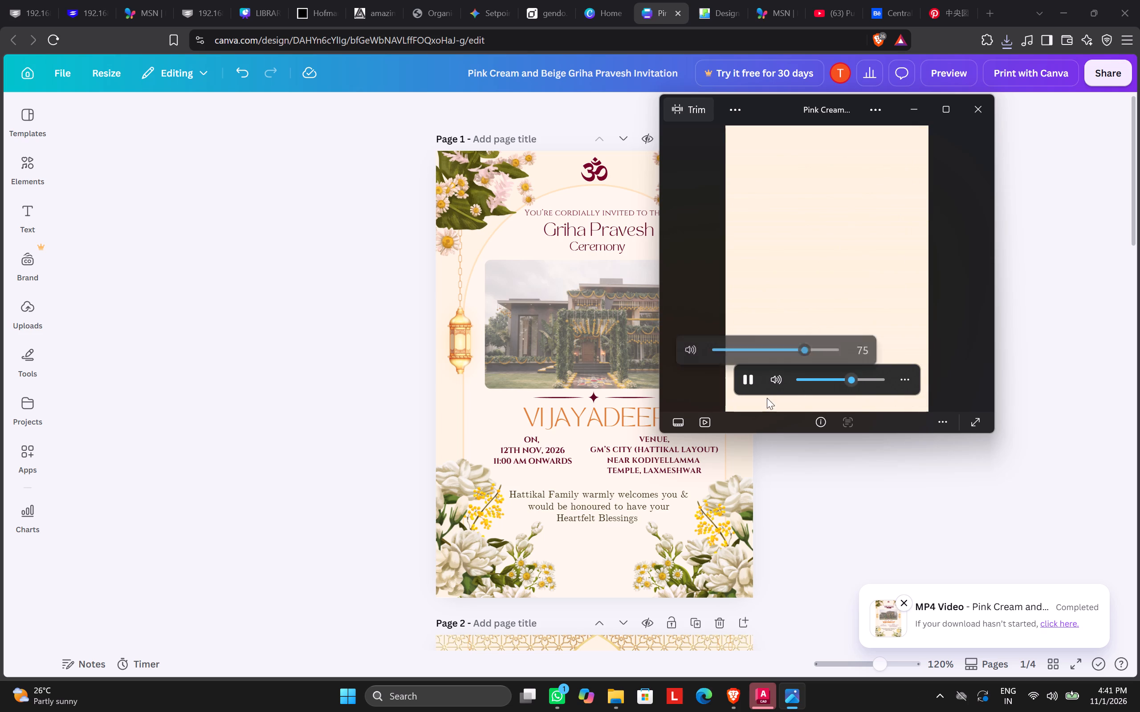
Skip back through the blank section near the end of the invitation video, then close the video.
click(852, 382)
click(852, 382)
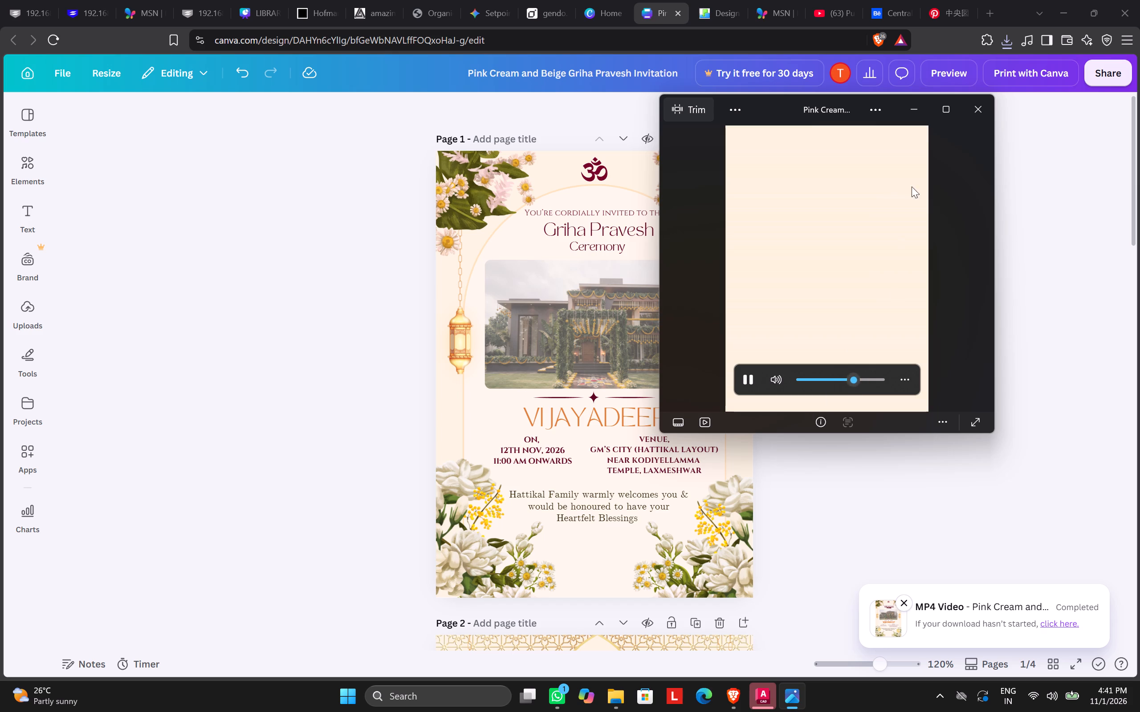
click(971, 113)
Delete the two empty pages, 3 and 4, that follow the 50th anniversary invitation on page 2.
scroll(849, 402, down, 3)
scroll(871, 371, down, 7)
scroll(872, 368, up, 2)
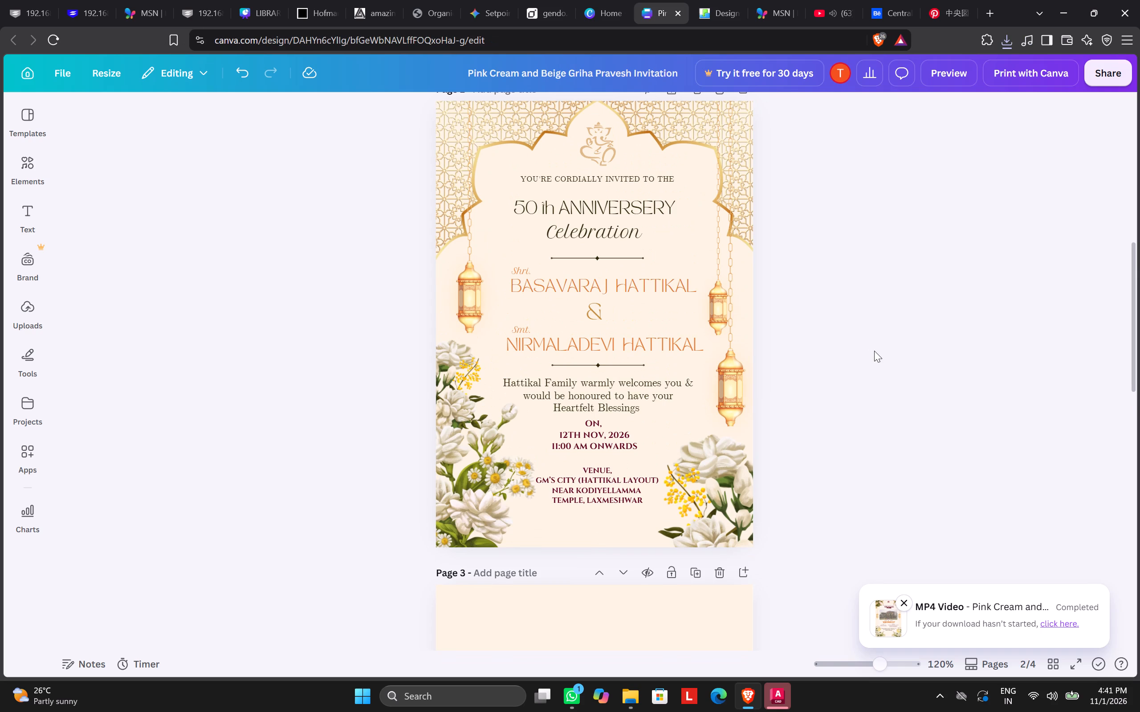
scroll(875, 351, down, 3)
click(601, 462)
key(Delete)
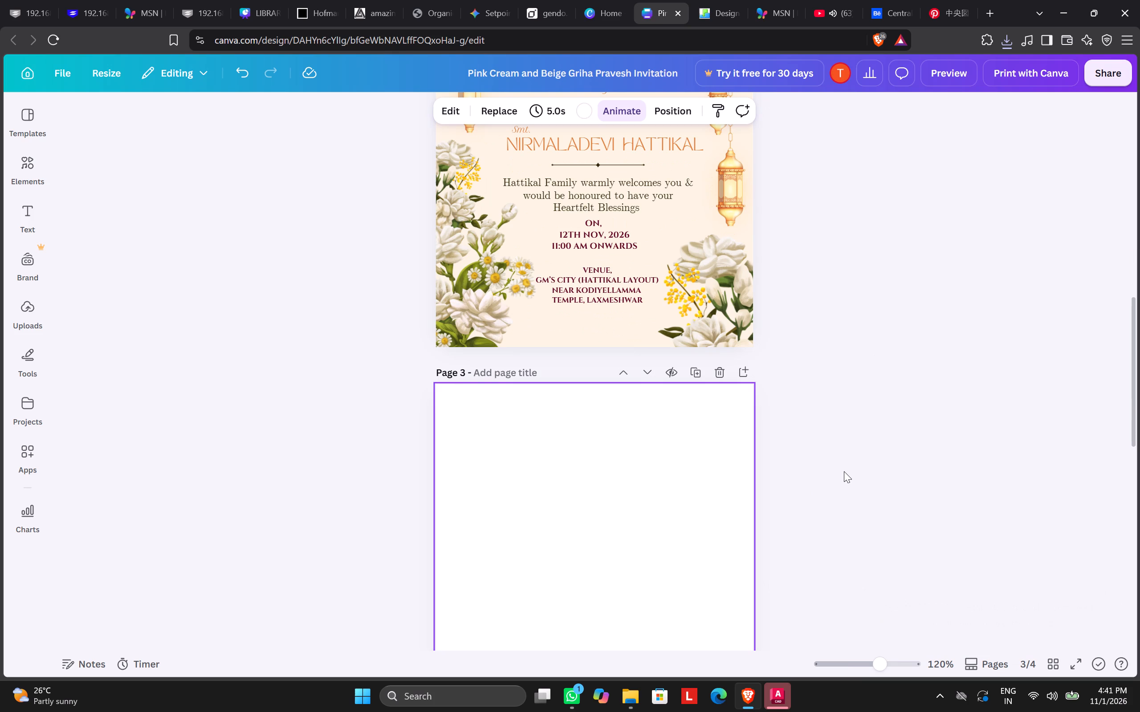
click(724, 370)
scroll(826, 369, up, 2)
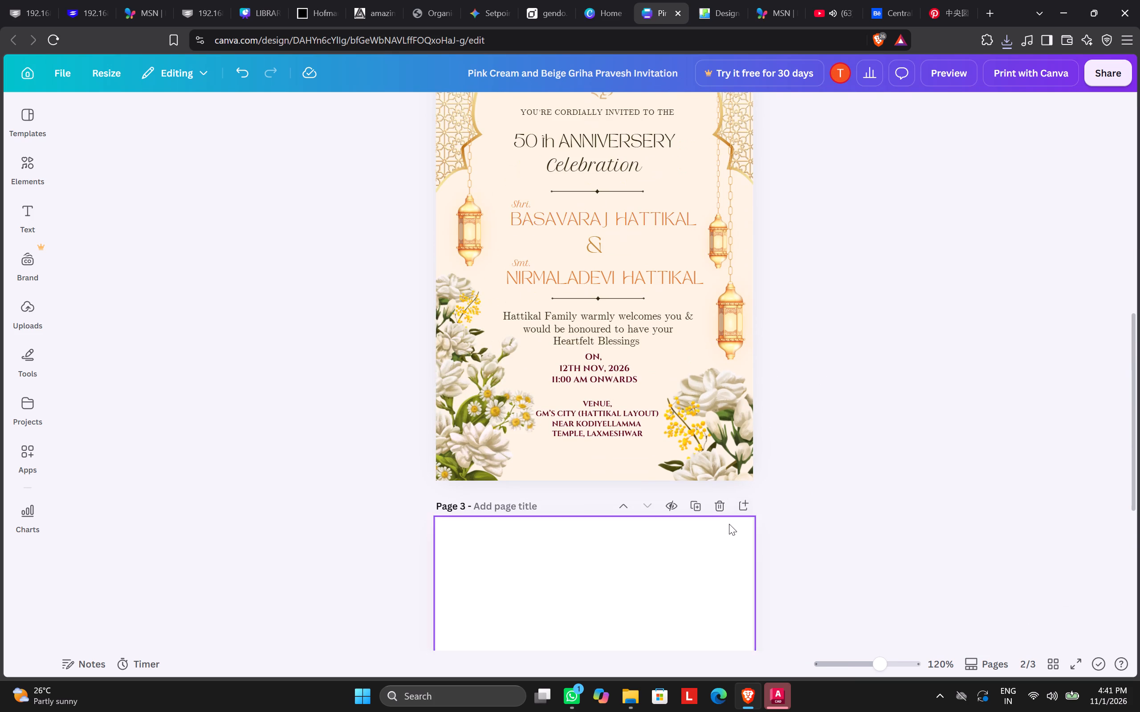
click(721, 514)
scroll(952, 445, up, 1)
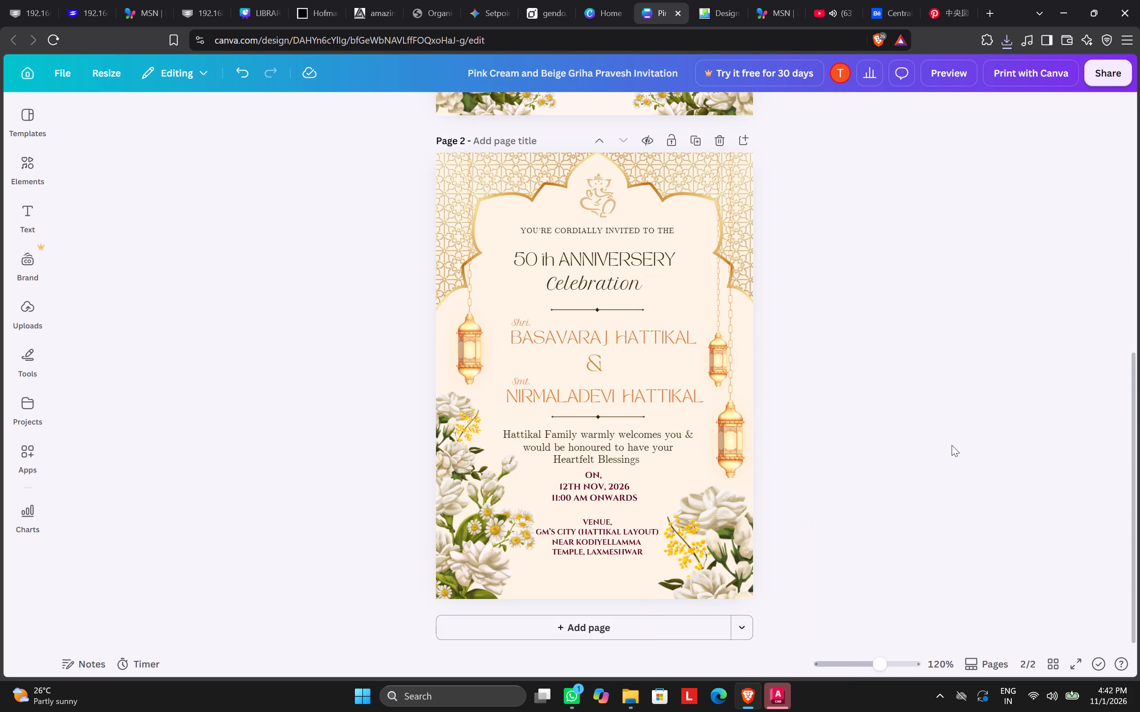
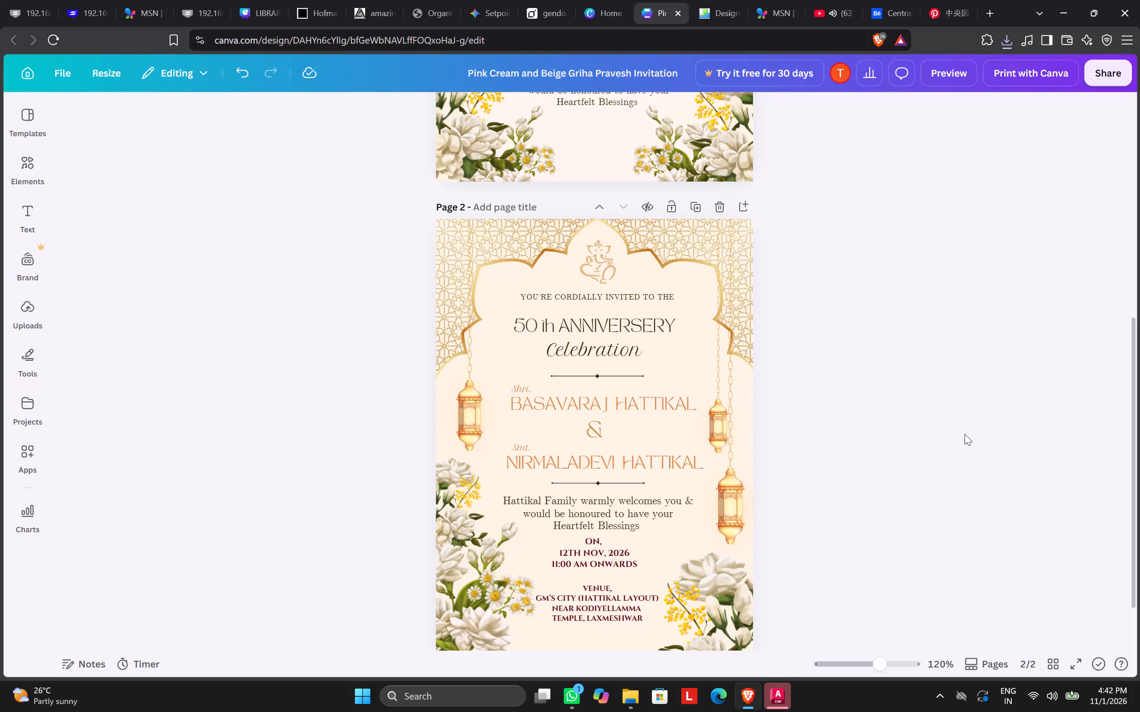
Undo the recent edits, including the page deletions, back to the version with page 1's QR code and "Scan QR for Location:" caption.
scroll(965, 434, down, 1)
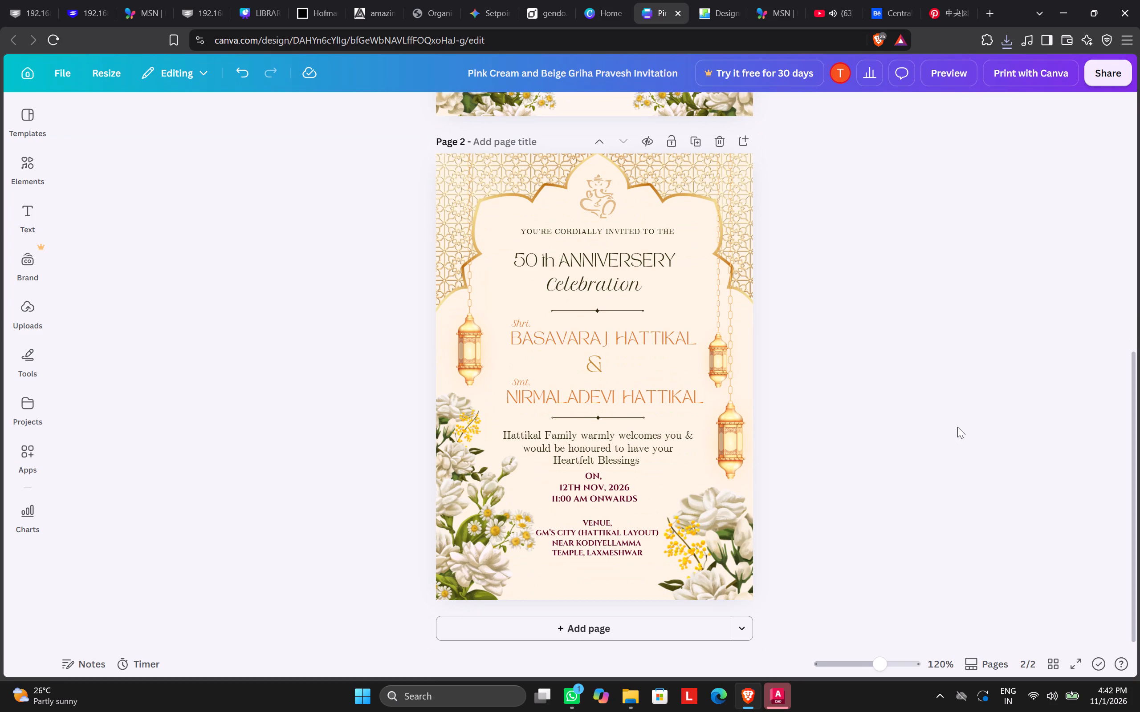
scroll(957, 427, up, 7)
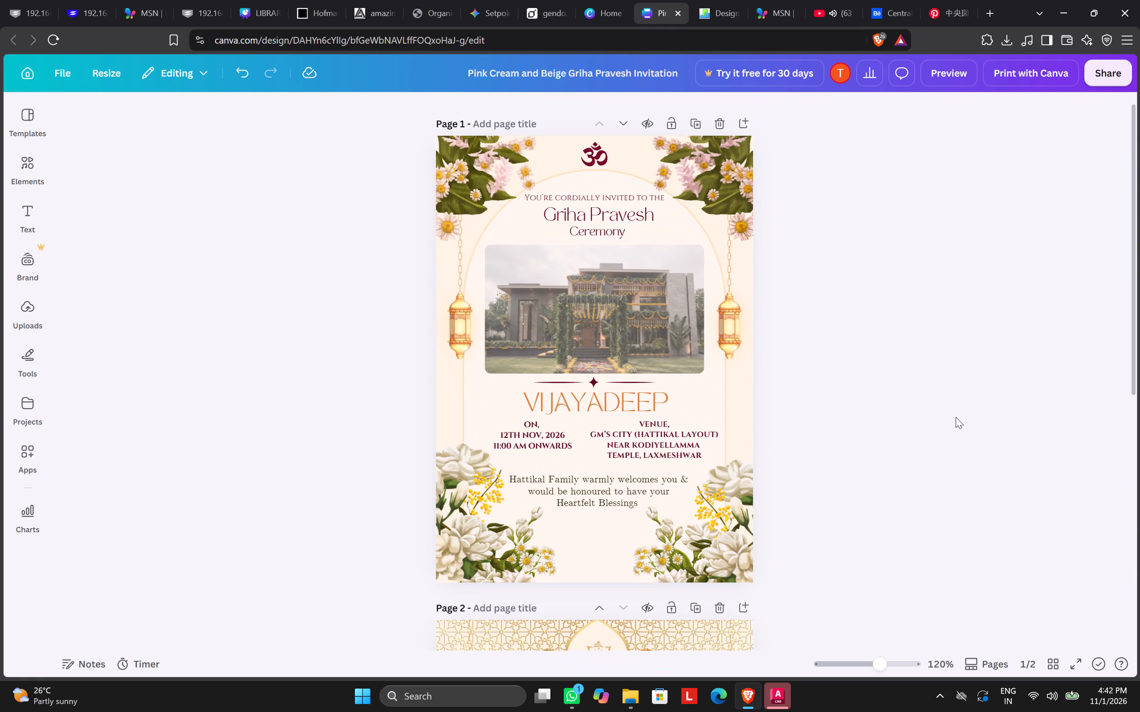
key(ctrl+z)
key(ctrl+z)
key(ctrl+z)
key(ctrl+z)
key(ctrl+z)
key(ctrl+z)
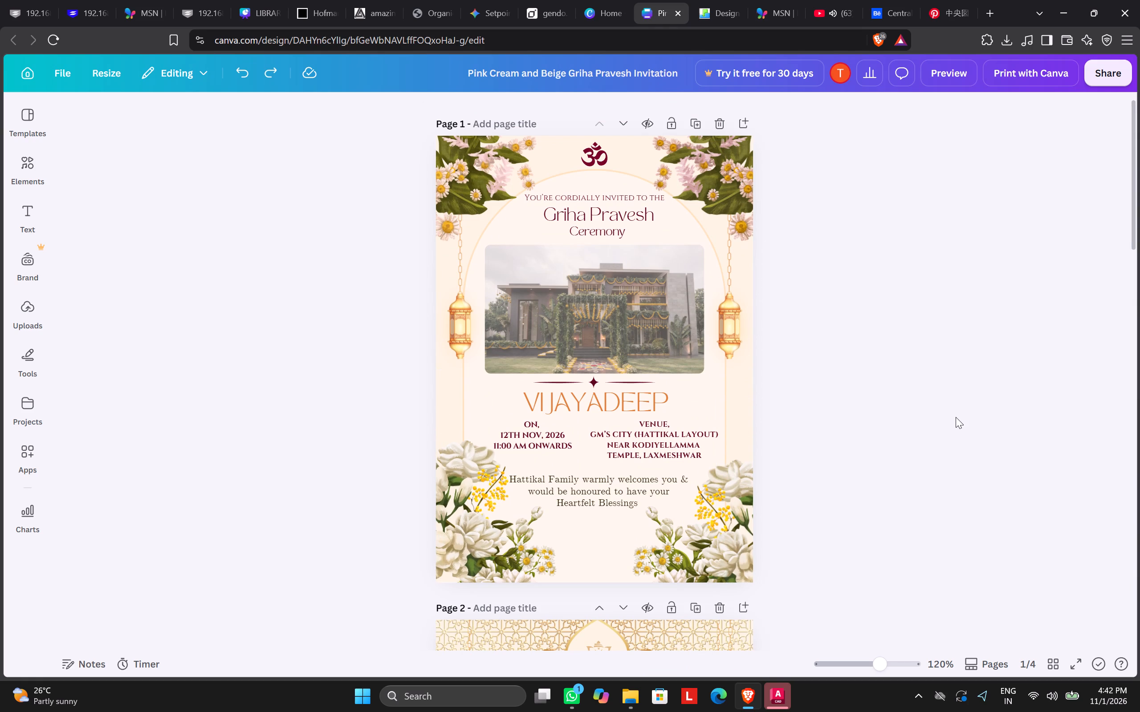
key(ctrl+z)
key(ctrl+z)
key(ctrl+z)
key(ctrl+z)
key(ctrl+z)
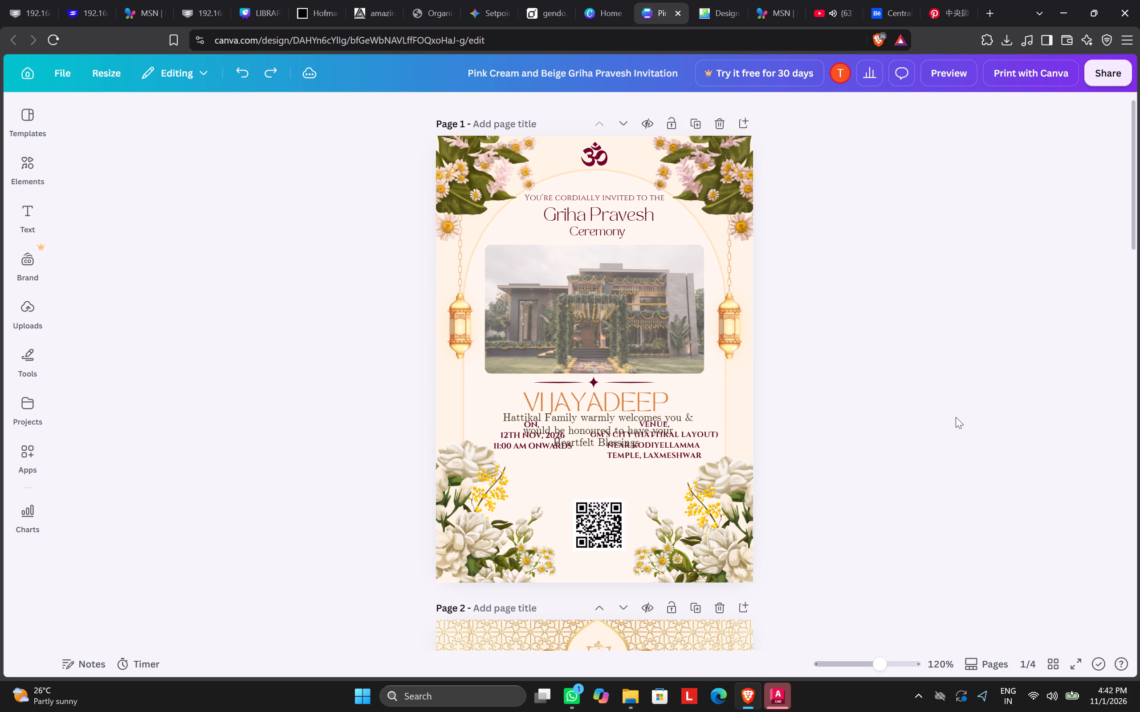
key(ctrl+z)
scroll(597, 490, up, 1)
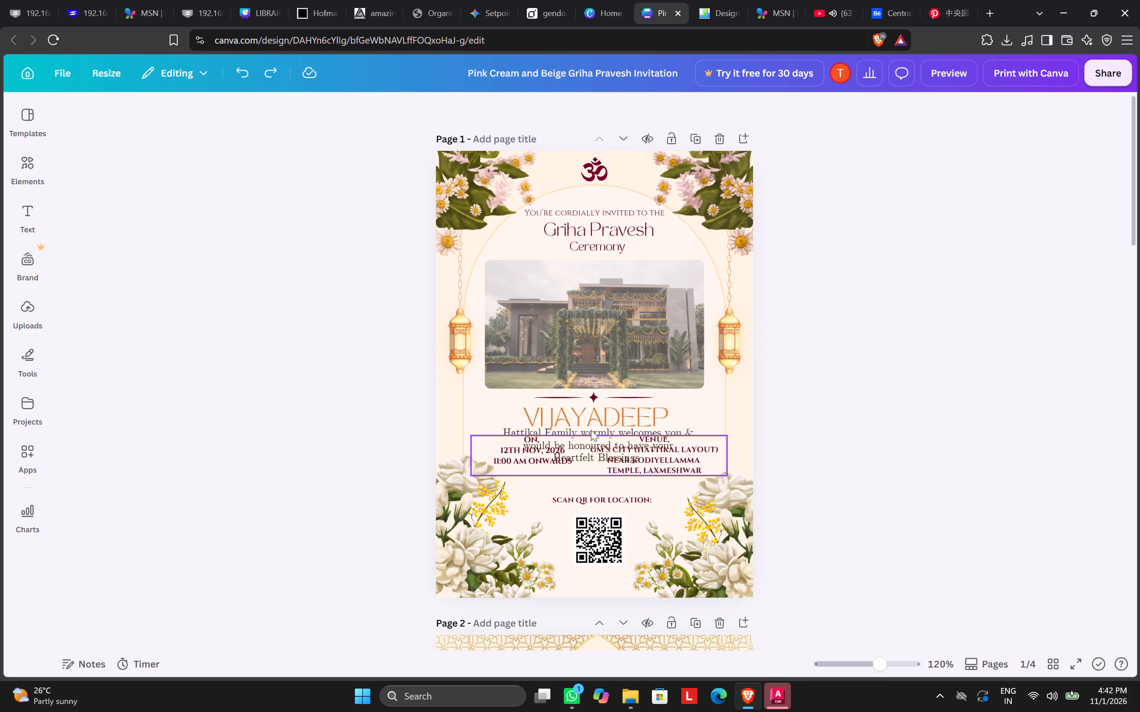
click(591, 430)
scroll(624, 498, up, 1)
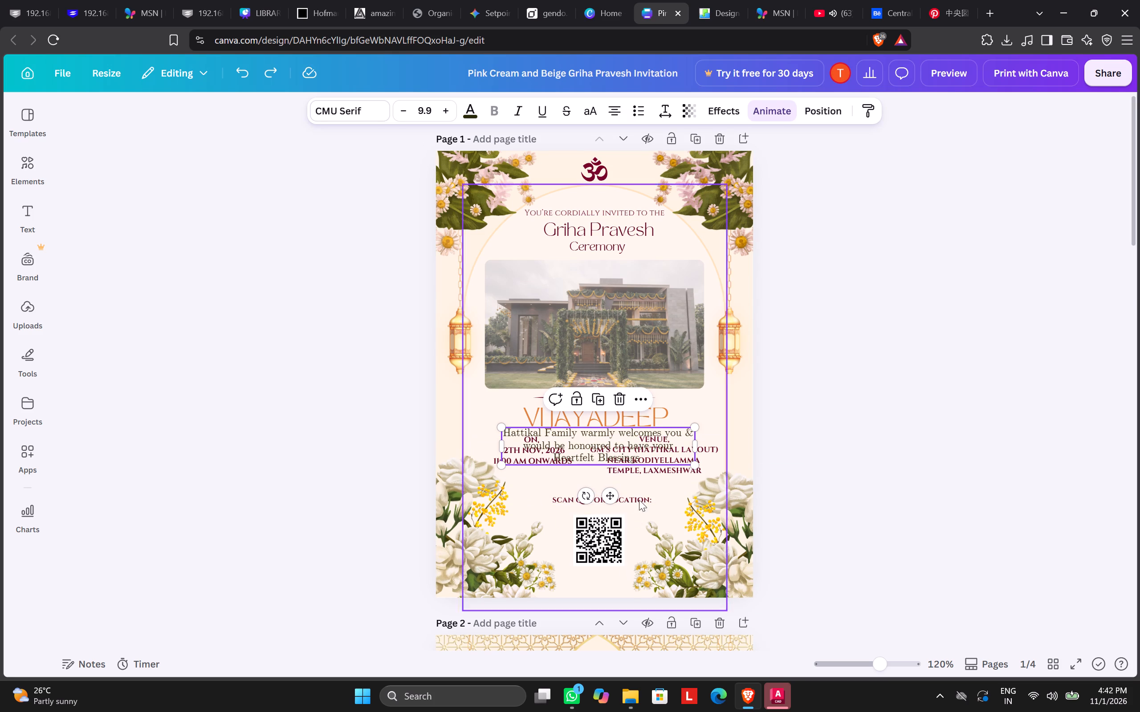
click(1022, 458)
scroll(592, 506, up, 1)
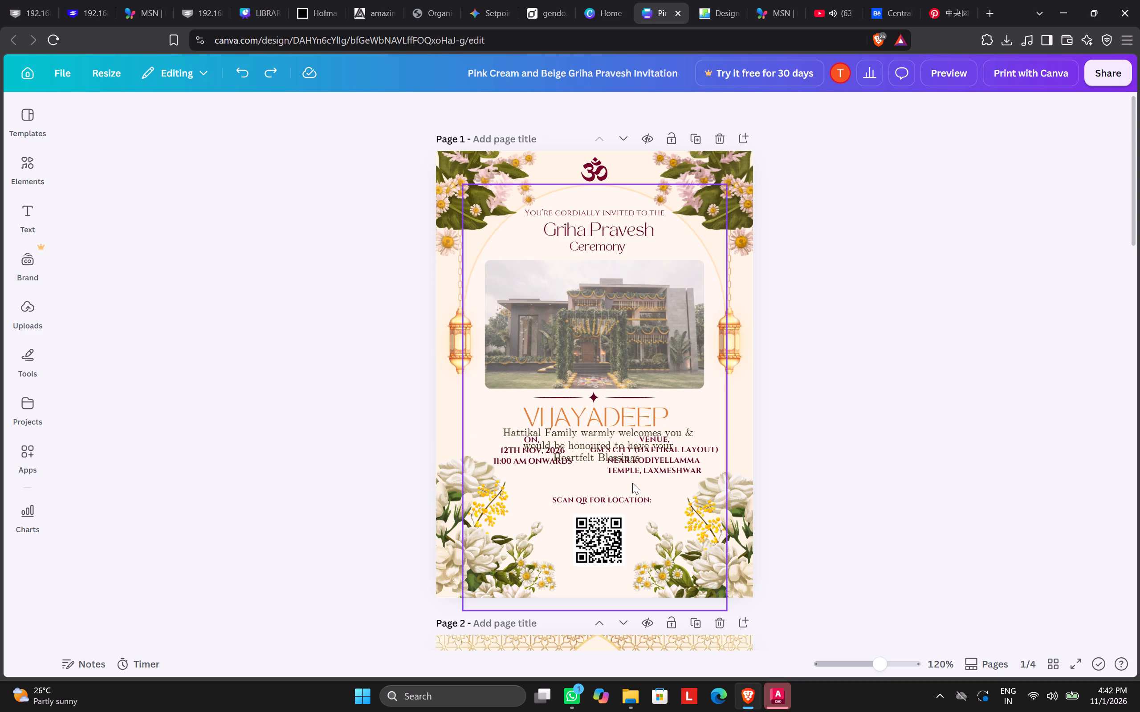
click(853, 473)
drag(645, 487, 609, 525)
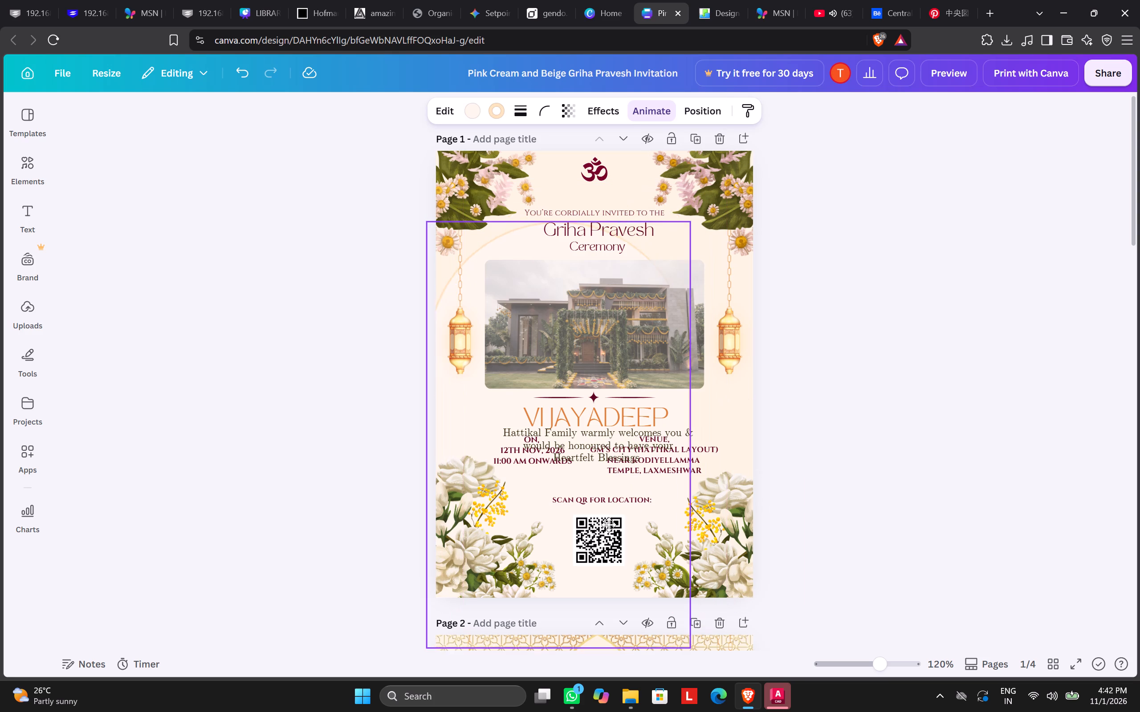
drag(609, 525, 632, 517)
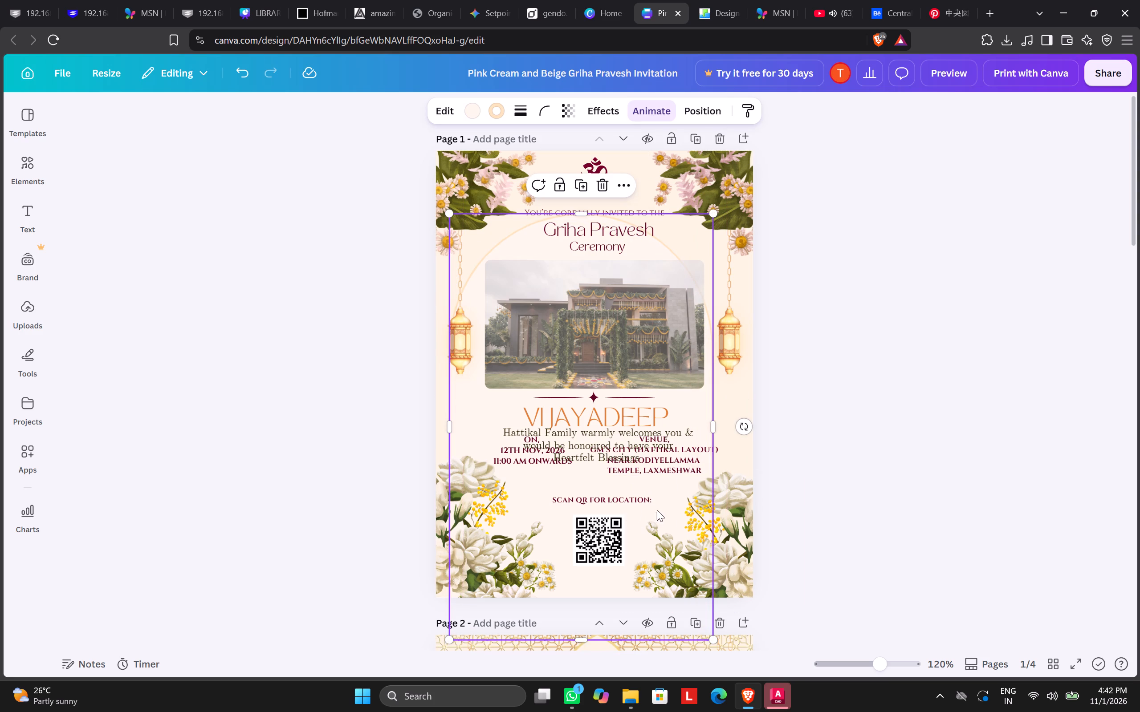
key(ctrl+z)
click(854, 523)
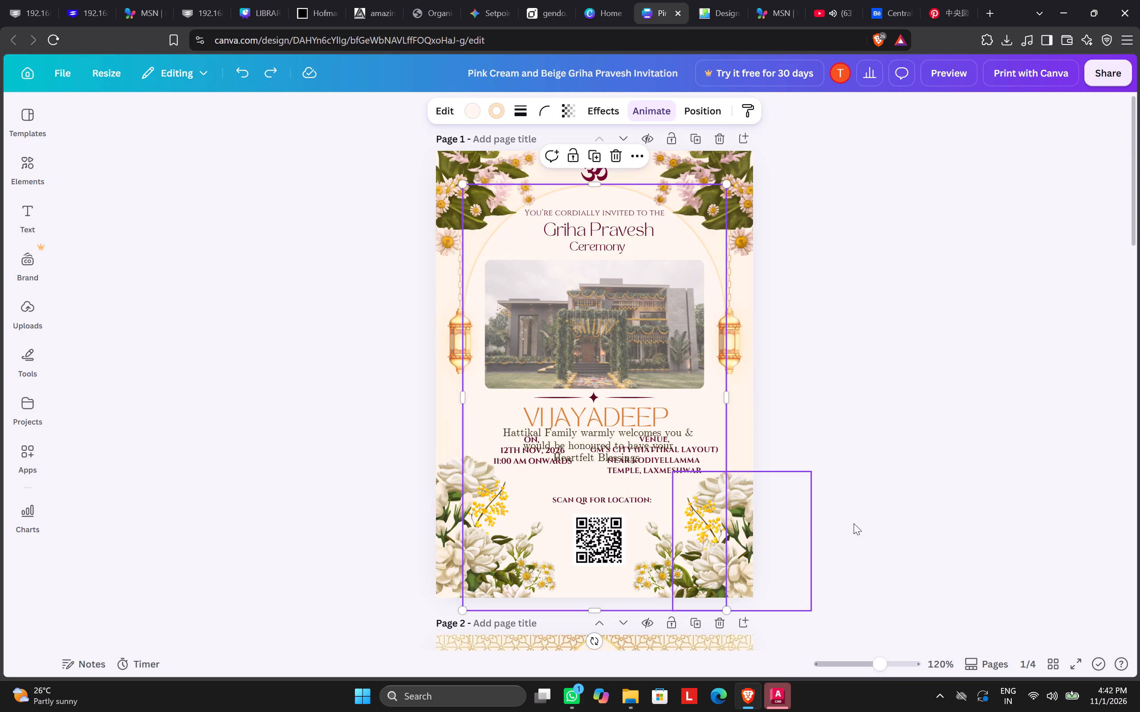
Scale down page 1's QR code and its "Scan QR for Location:" caption together slightly, to a 6.8 caption font size.
click(632, 501)
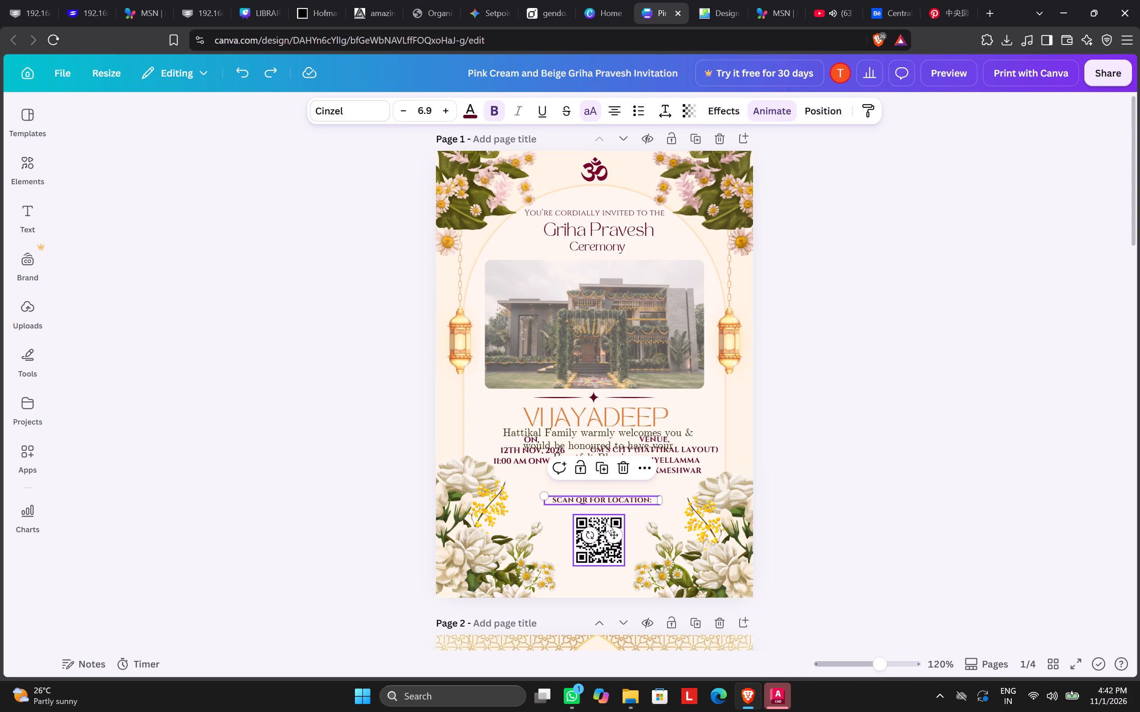
click(606, 522)
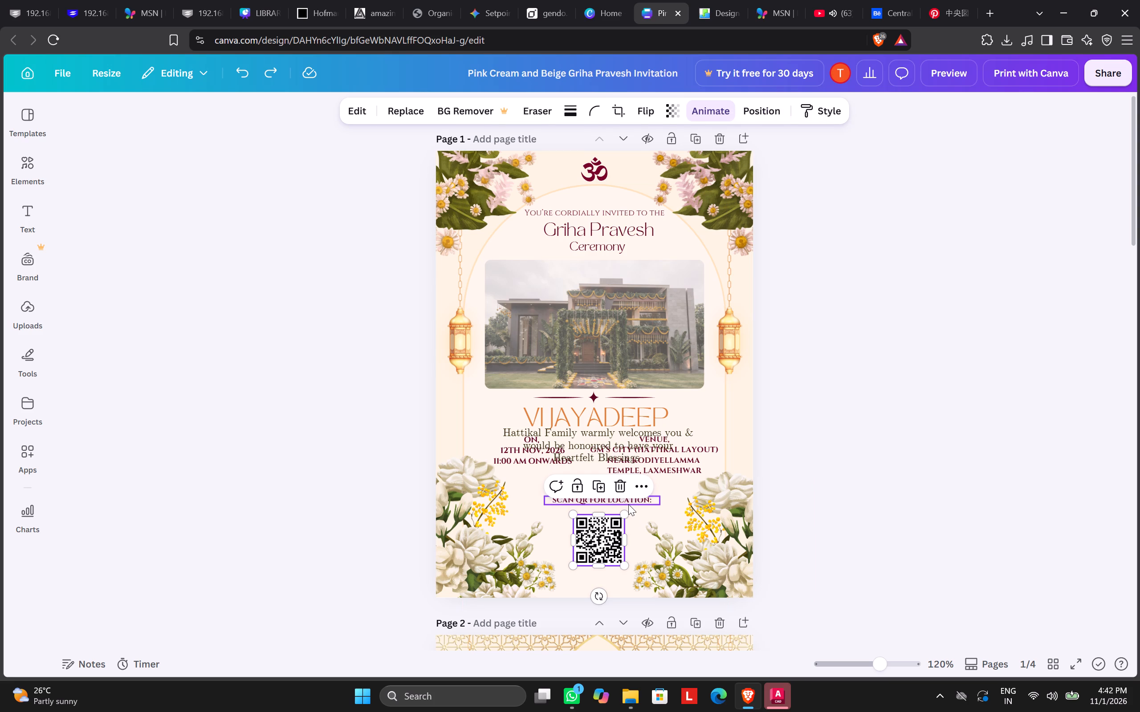
shift+click(628, 504)
scroll(619, 518, down, 1)
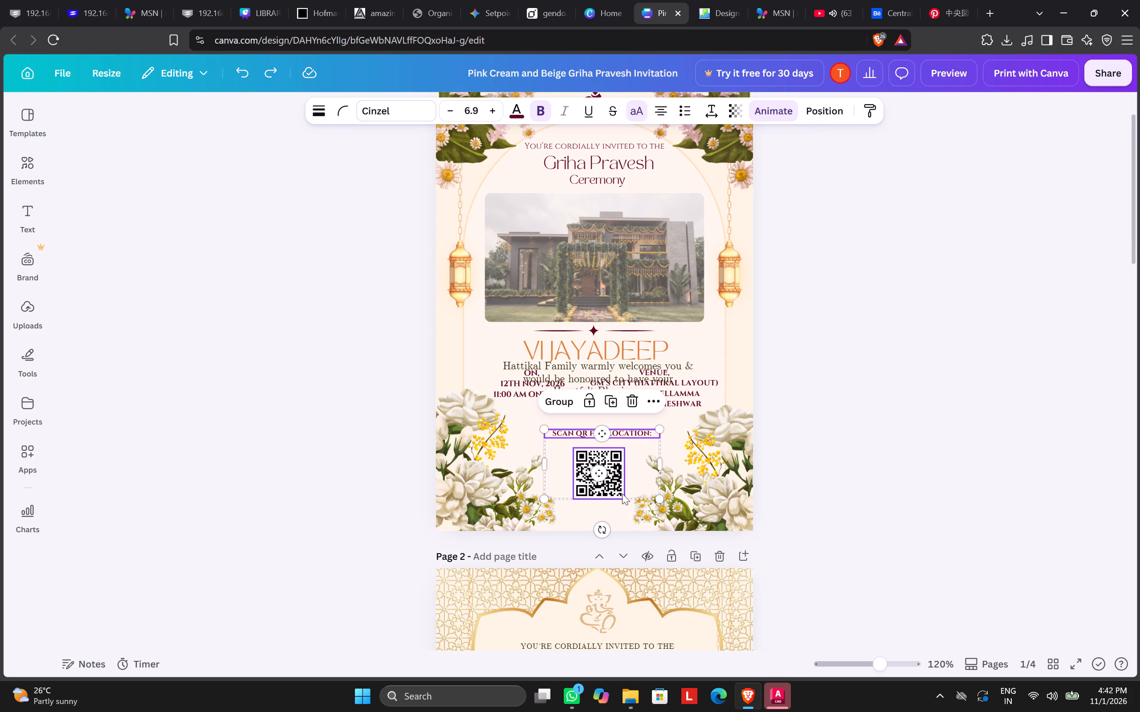
click(662, 499)
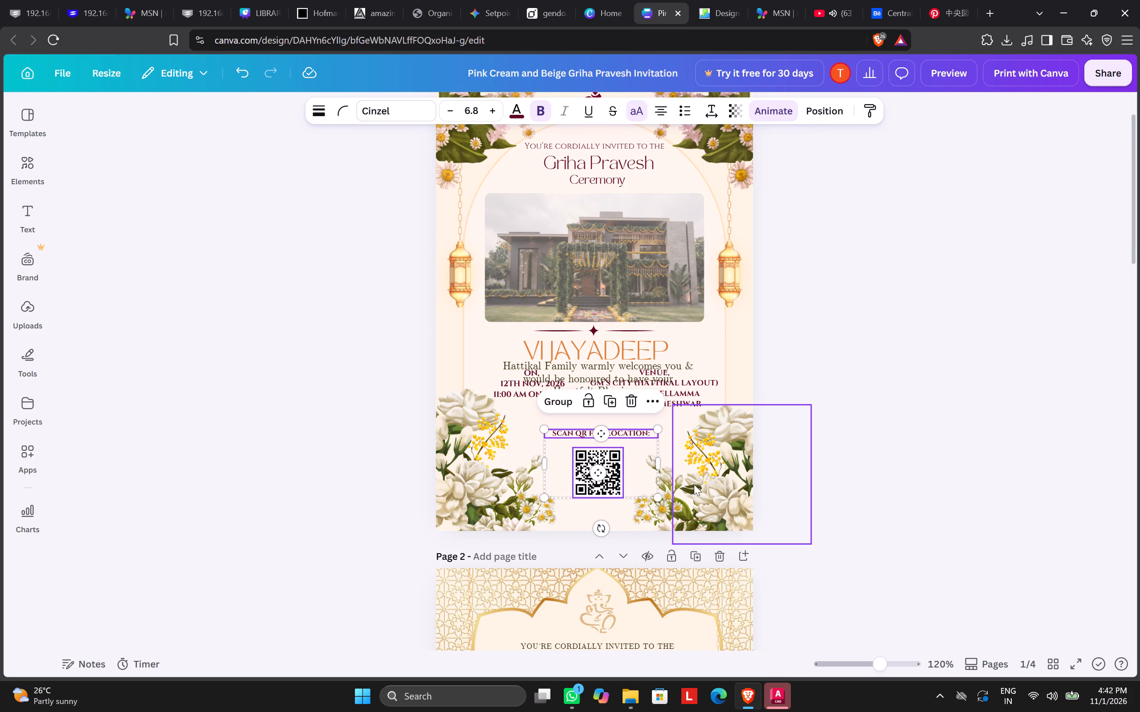
scroll(820, 425, down, 4)
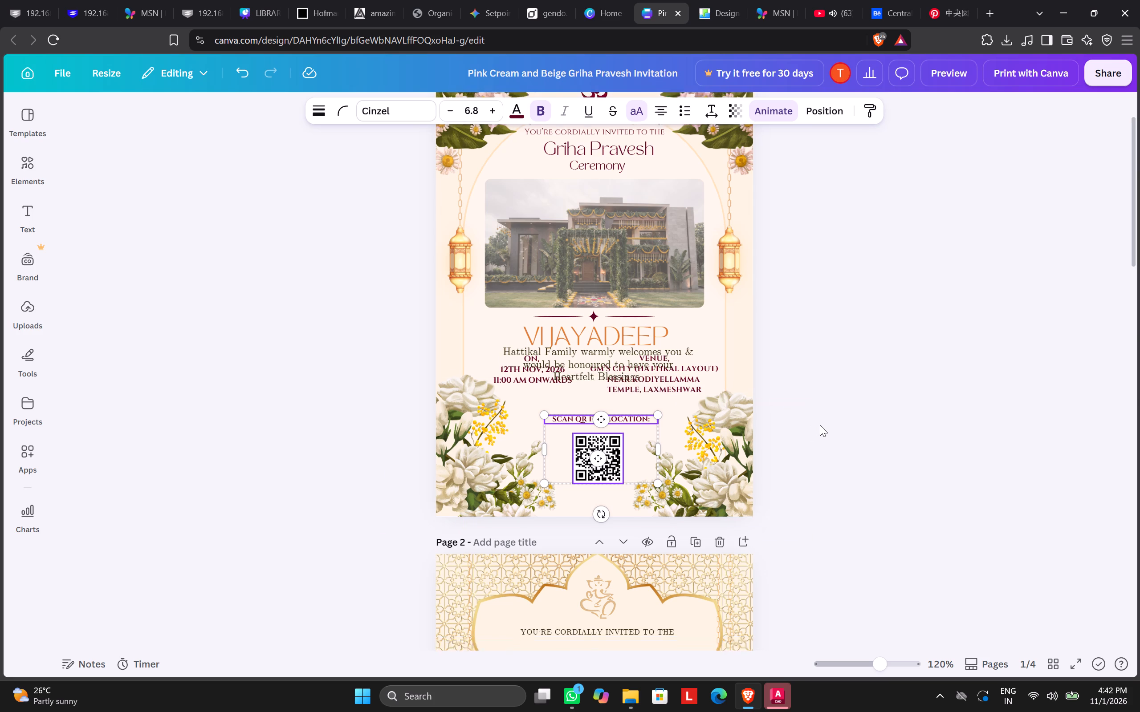
scroll(828, 421, down, 2)
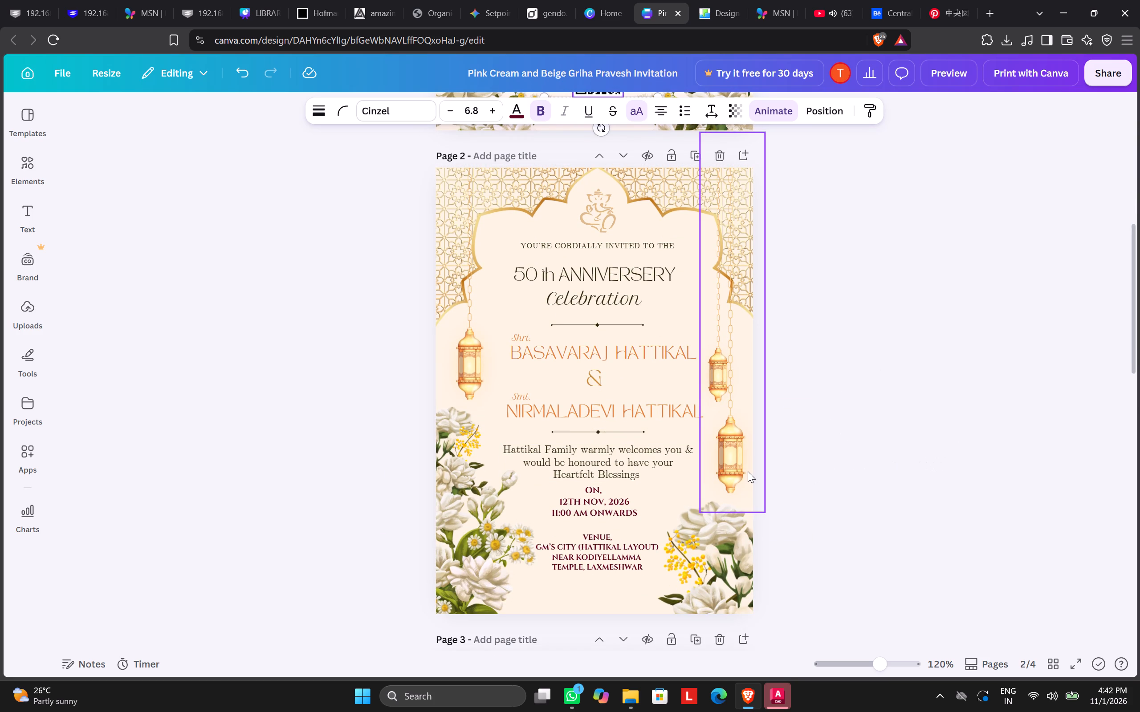
click(825, 480)
Delete the family welcome message that overlaps the date and venue text on page 1.
scroll(826, 481, up, 1)
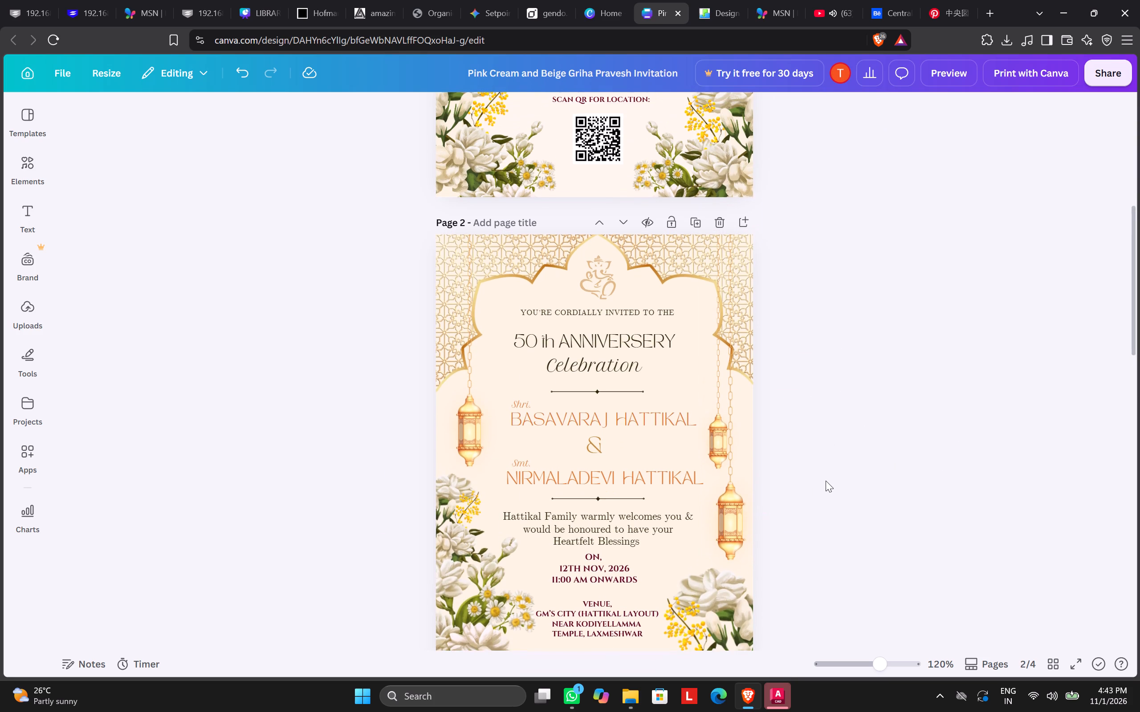
scroll(825, 481, up, 2)
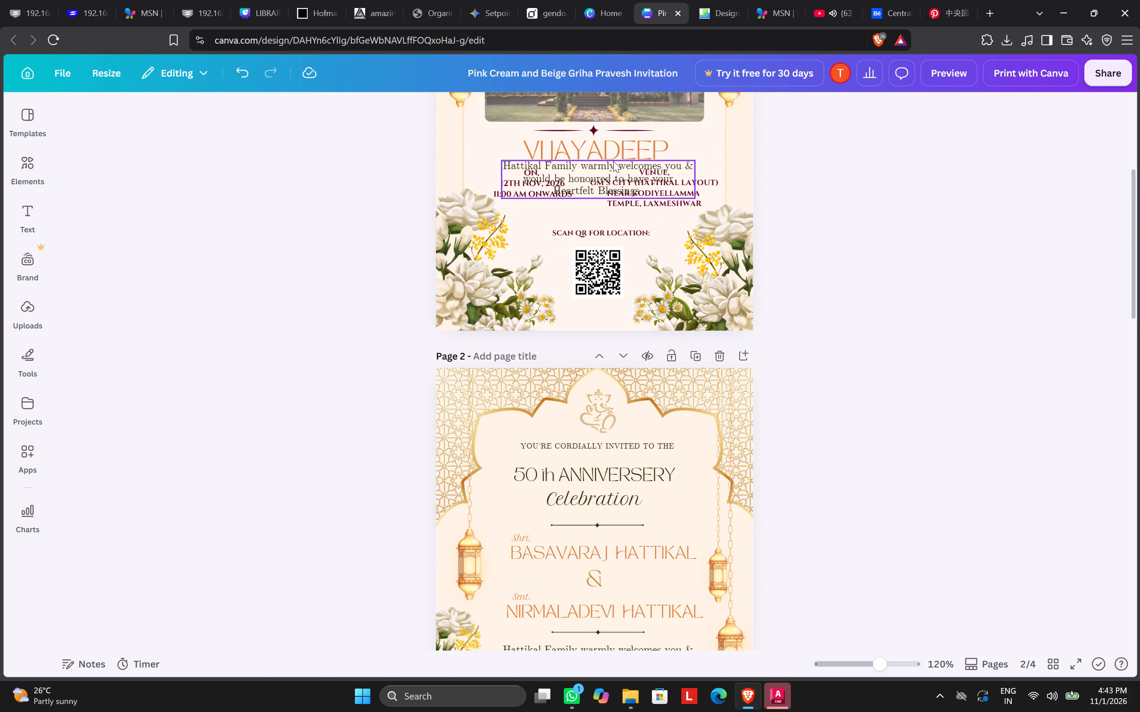
click(613, 161)
key(Delete)
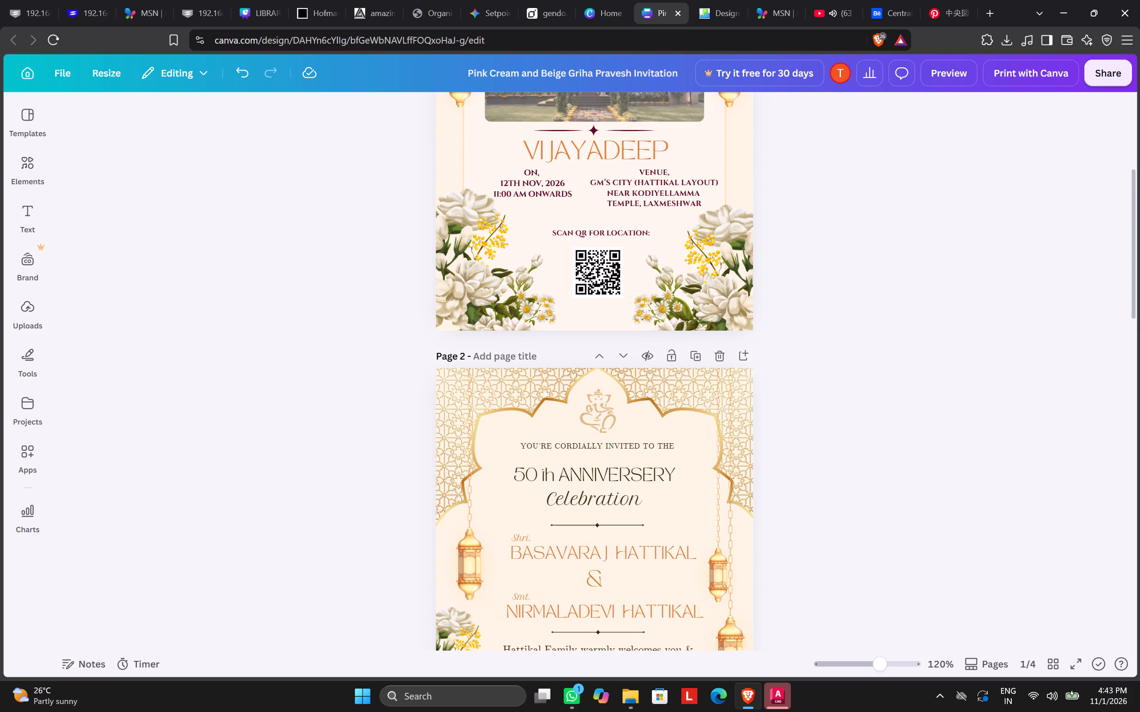
scroll(867, 261, down, 1)
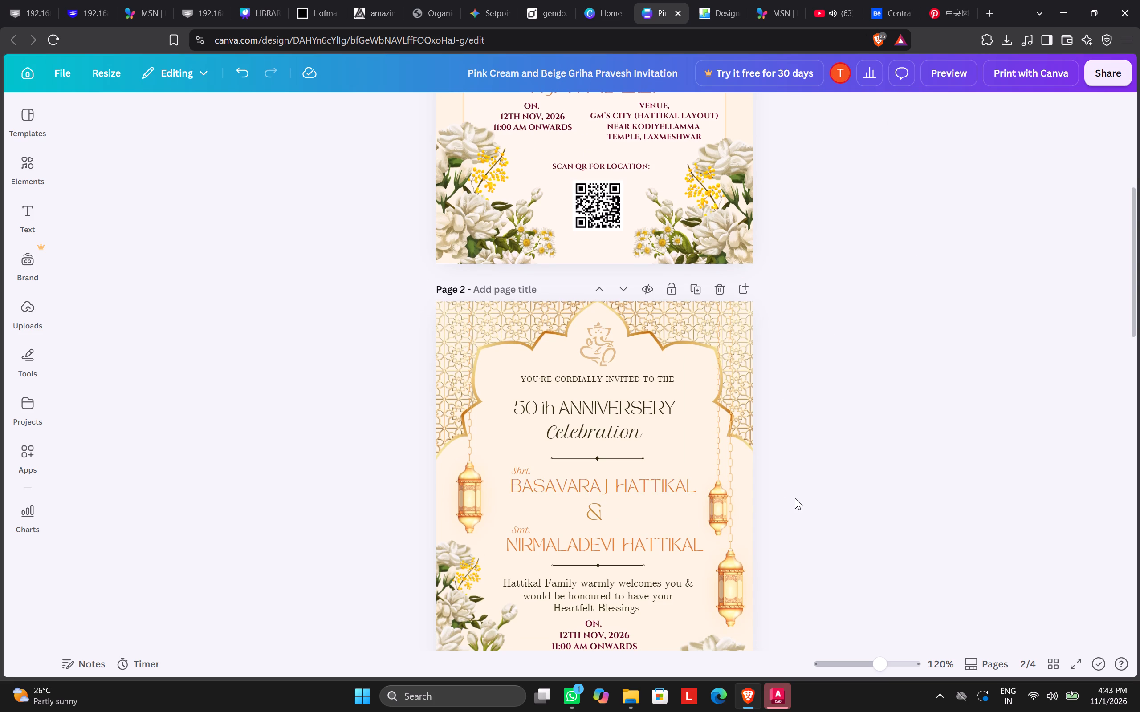
scroll(797, 495, up, 4)
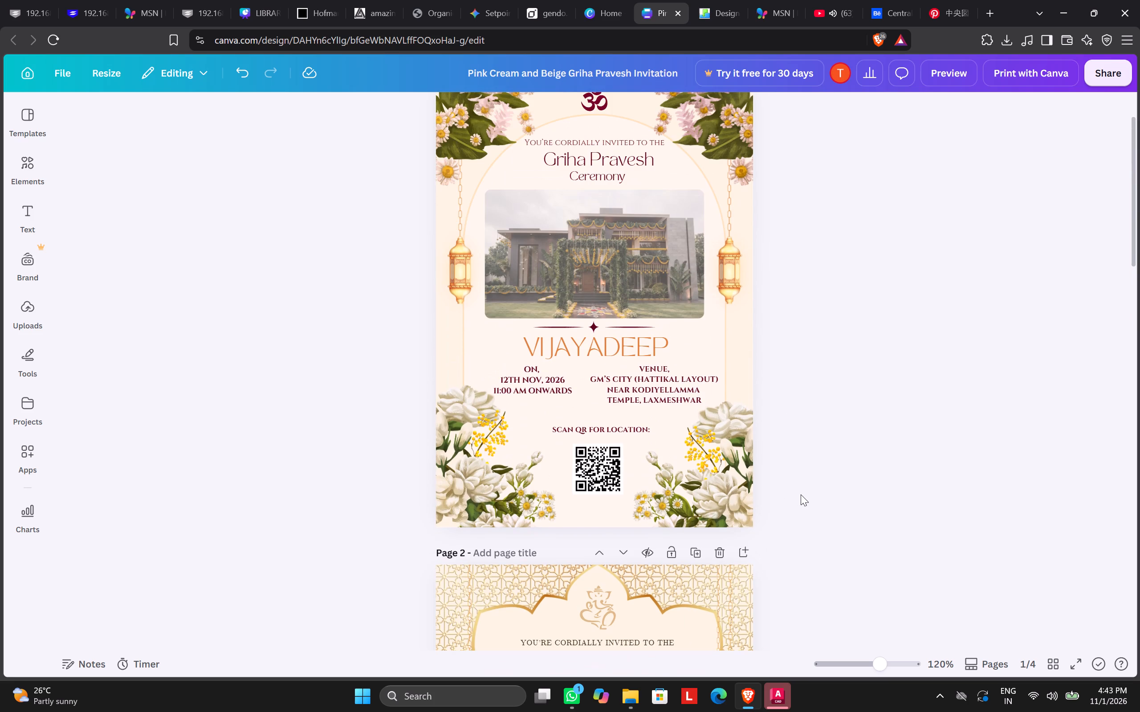
scroll(801, 494, up, 1)
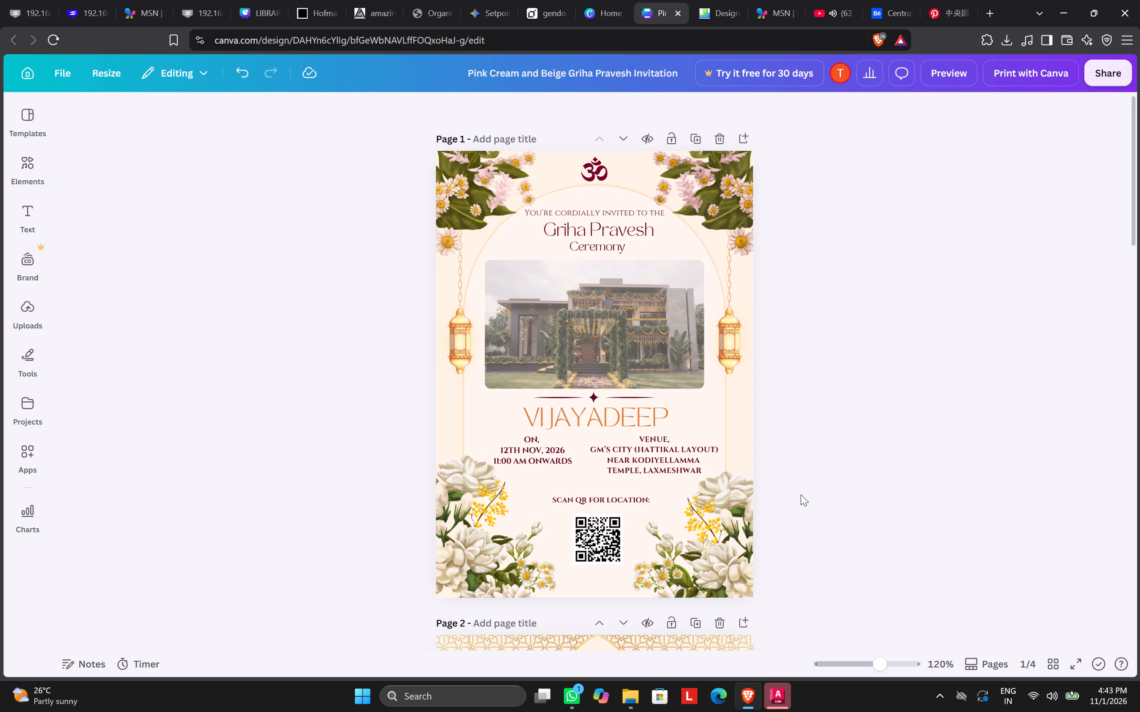
Delete the two empty pages, 3 and 4, that follow the 50th anniversary invitation on page 2.
scroll(798, 494, down, 3)
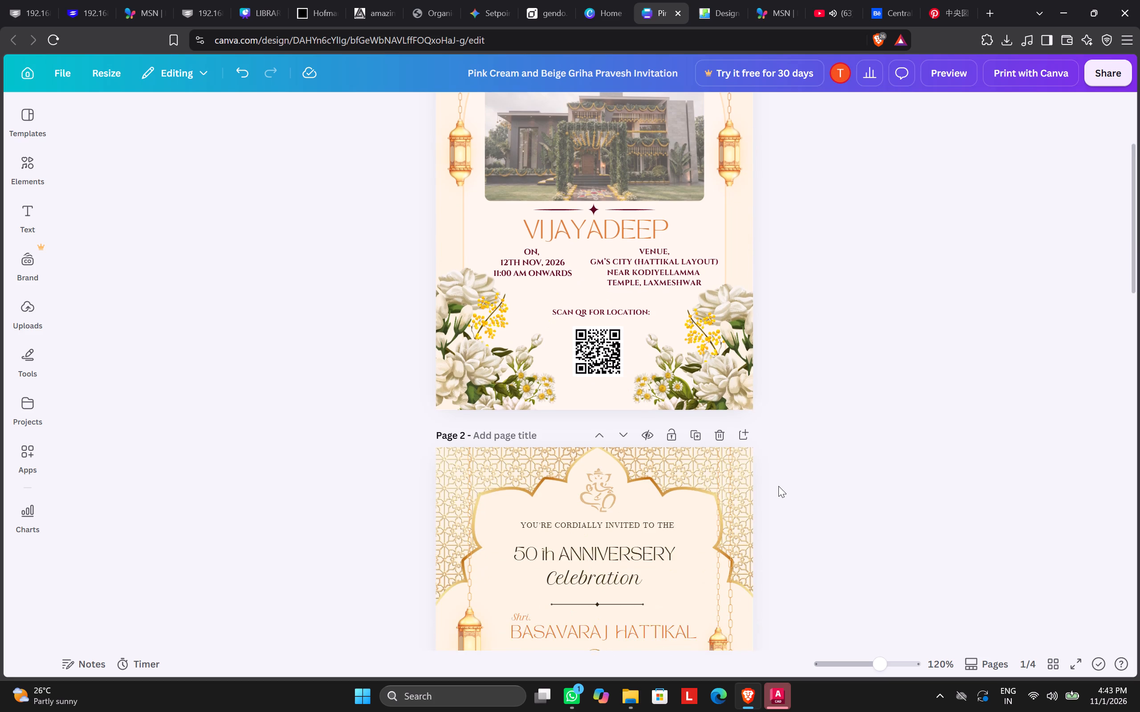
scroll(778, 486, down, 7)
scroll(784, 523, up, 2)
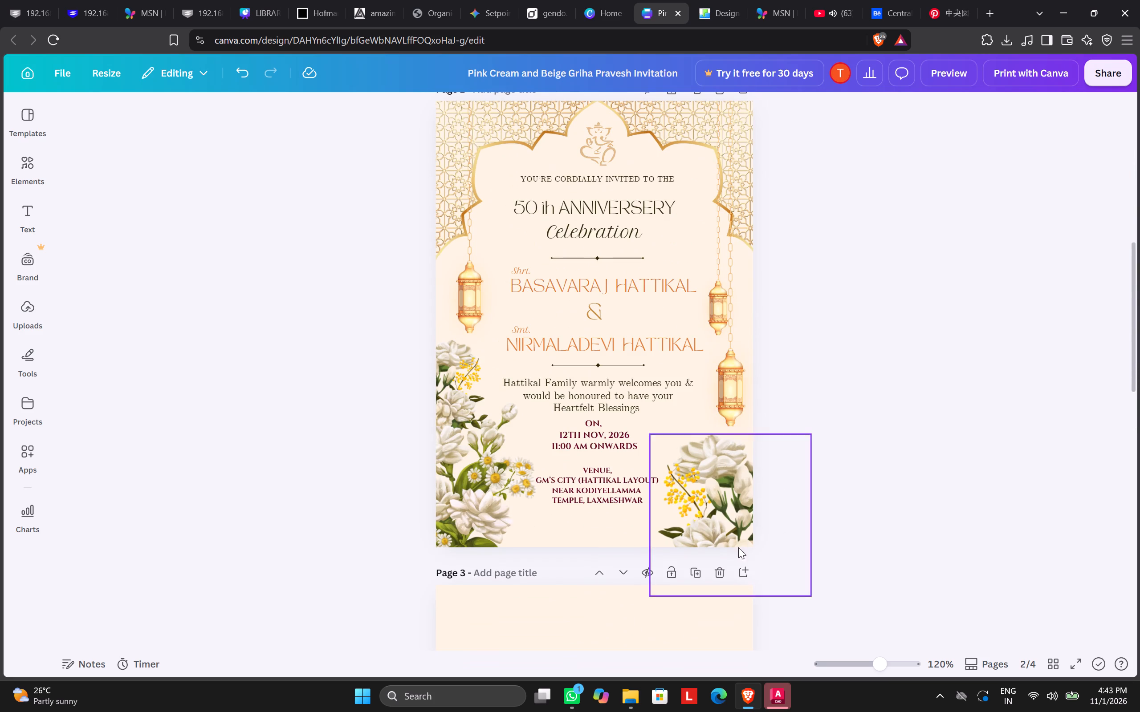
click(713, 572)
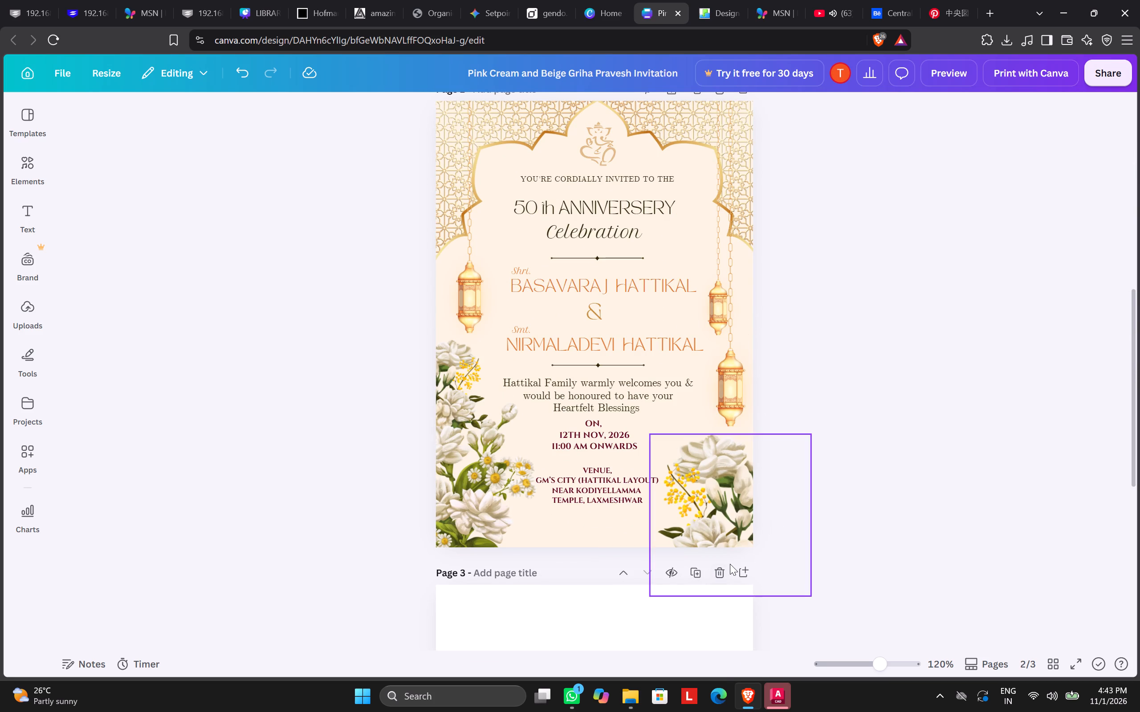
click(721, 570)
Download all pages of the Griha Pravesh invitation design as an MP4 video.
scroll(818, 528, up, 6)
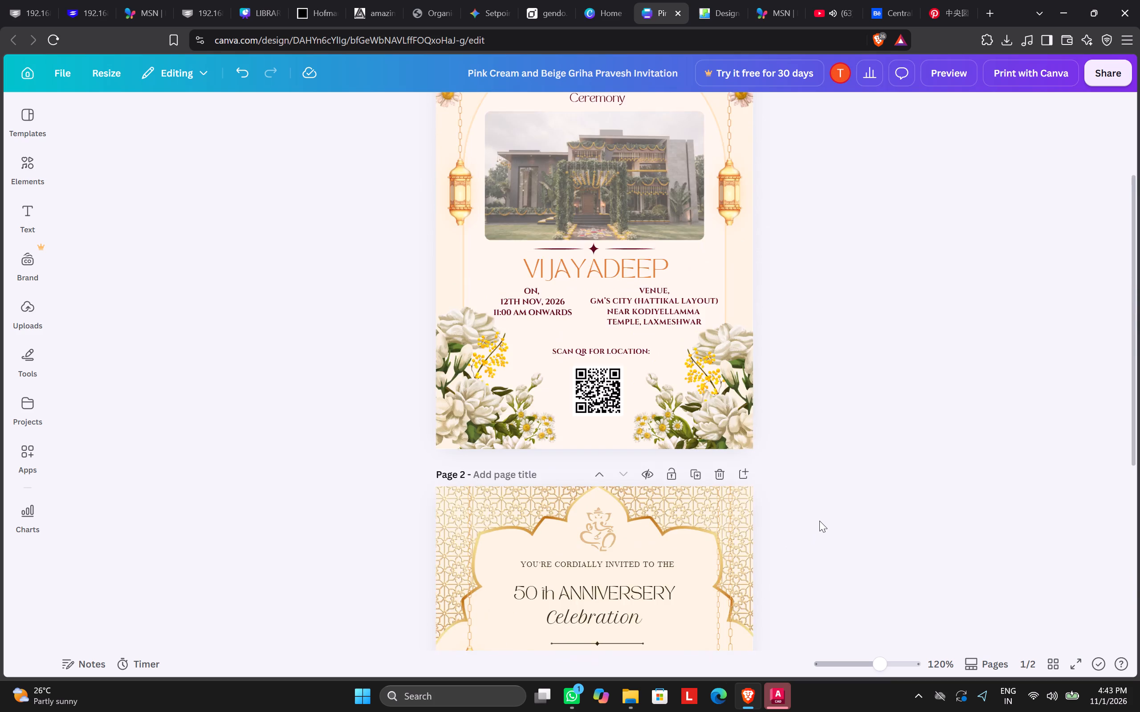
scroll(819, 521, up, 2)
scroll(827, 520, down, 8)
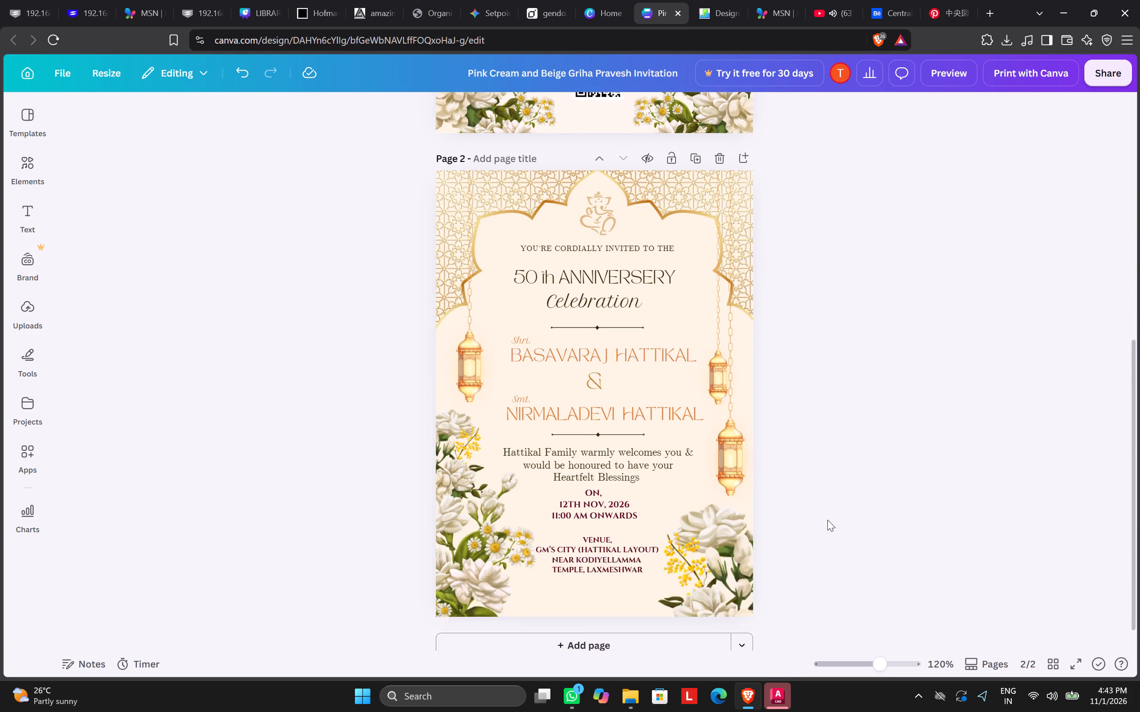
scroll(825, 520, up, 7)
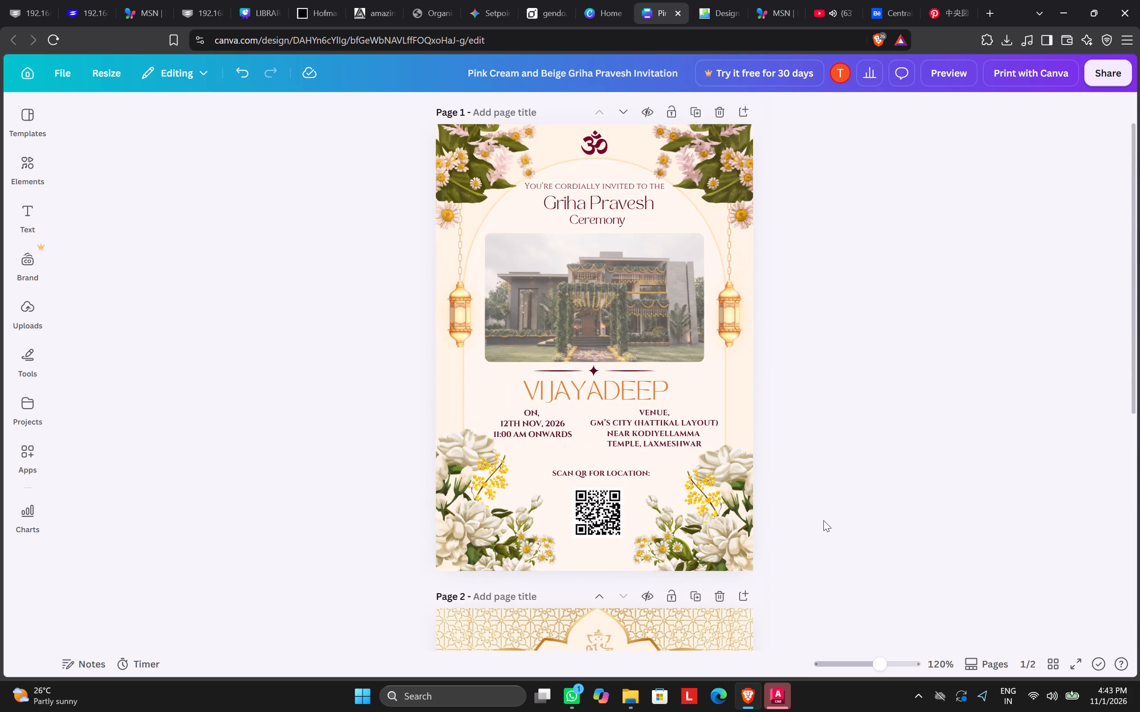
click(1124, 62)
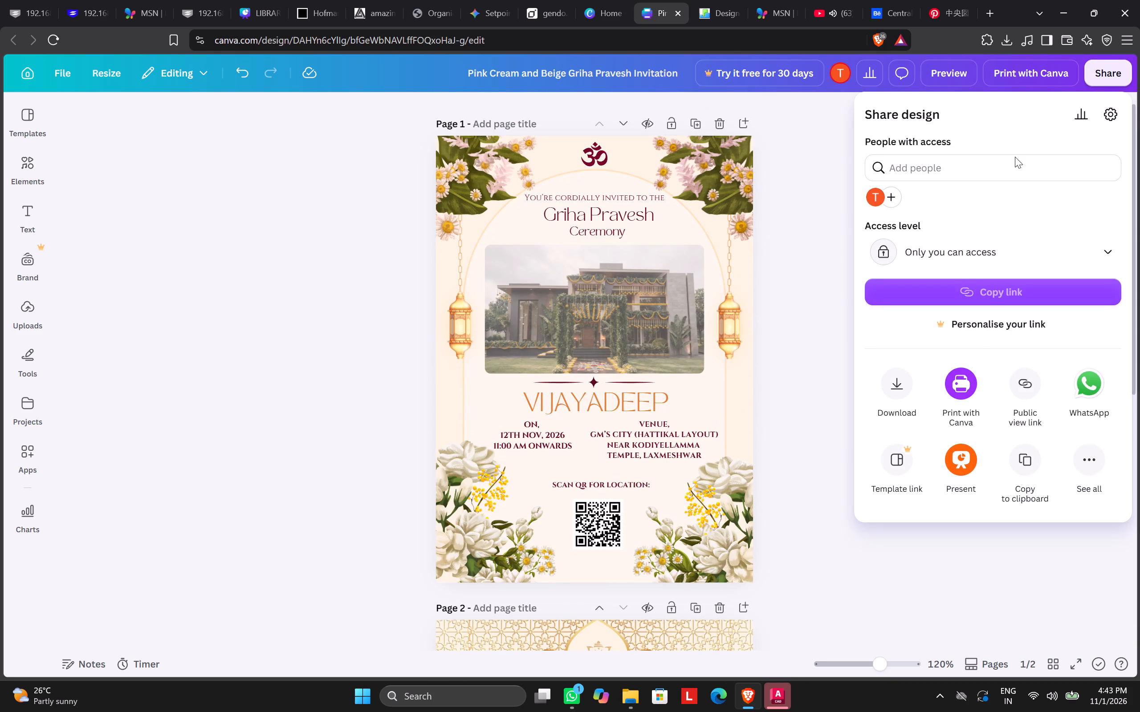
click(907, 395)
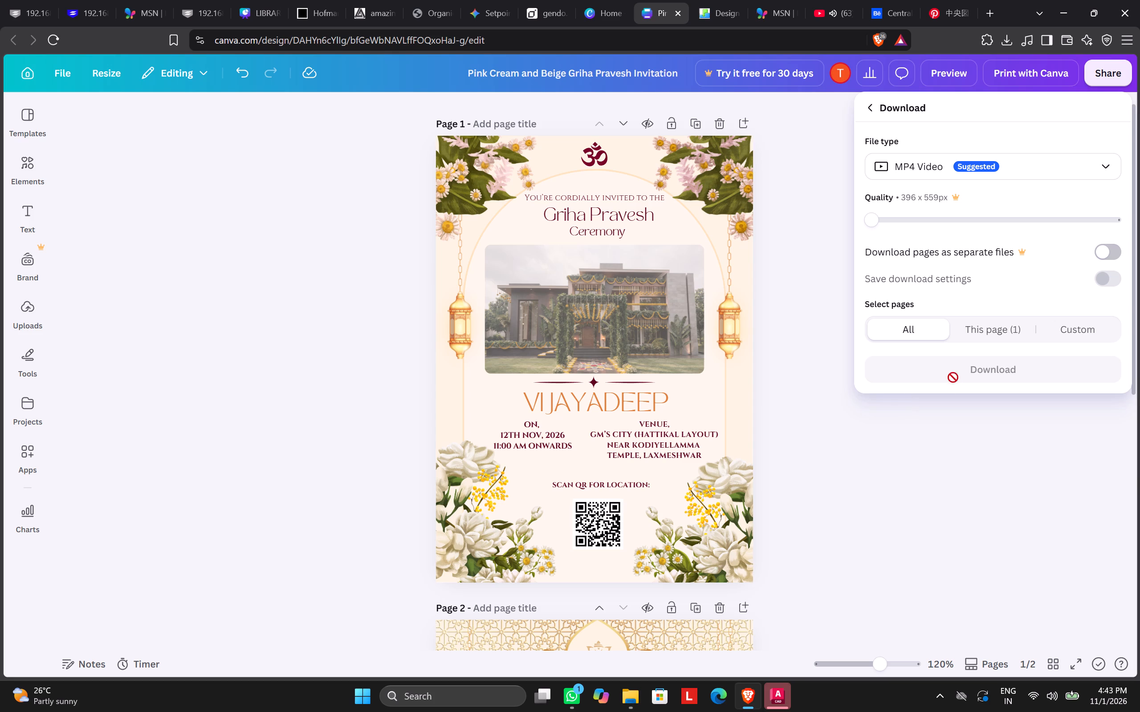
click(971, 367)
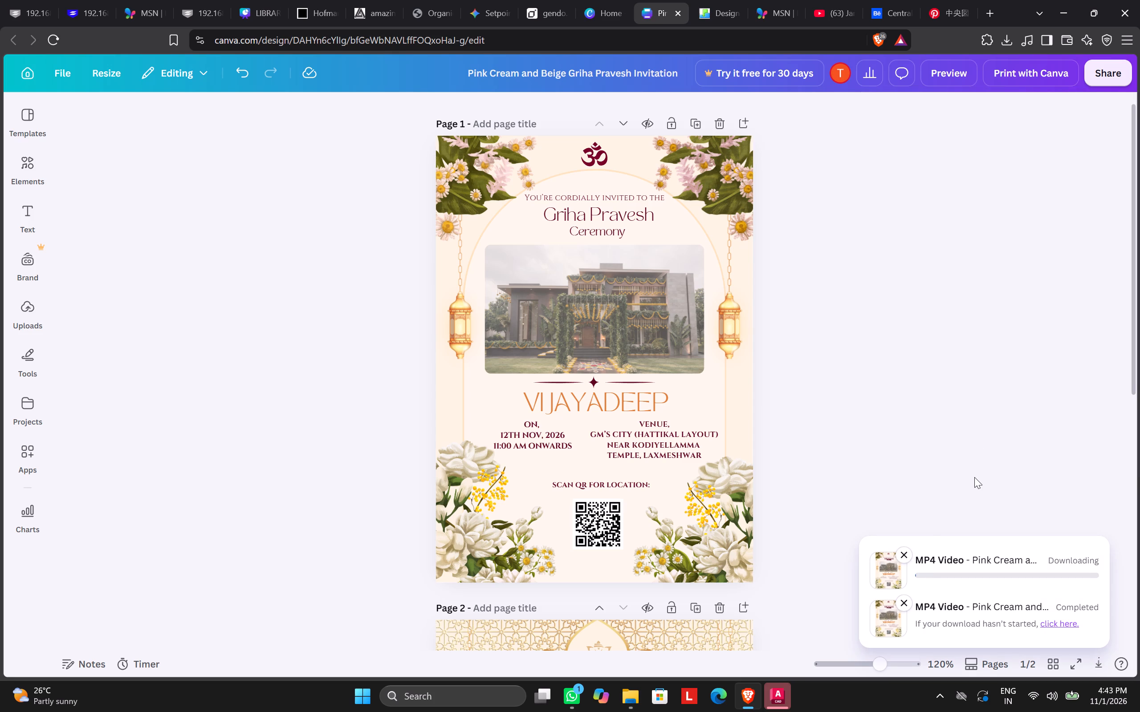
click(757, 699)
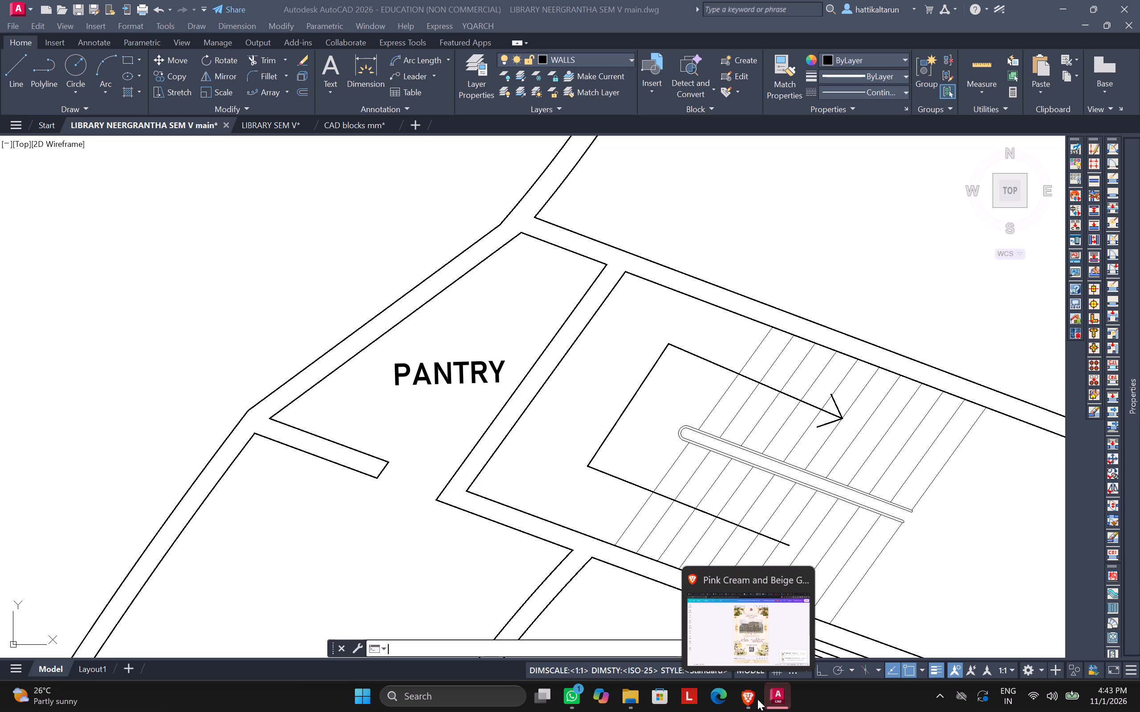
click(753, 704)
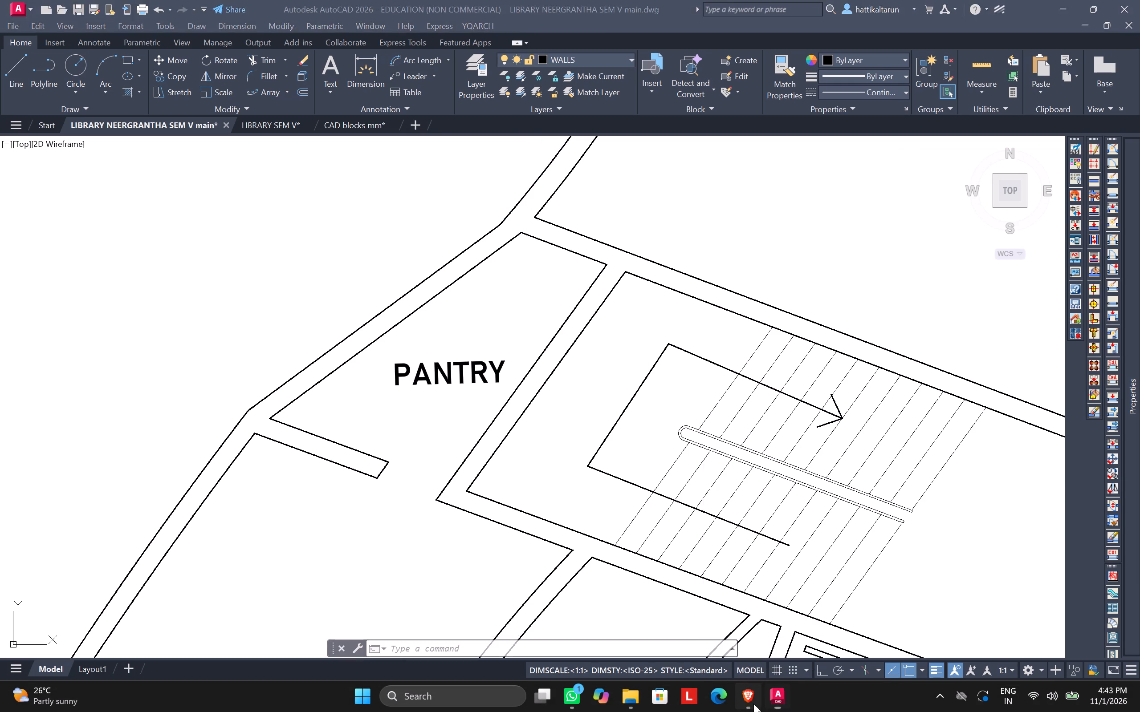
Switch to YouTube and play the Puttamalli Song video from the mix playlist.
click(837, 0)
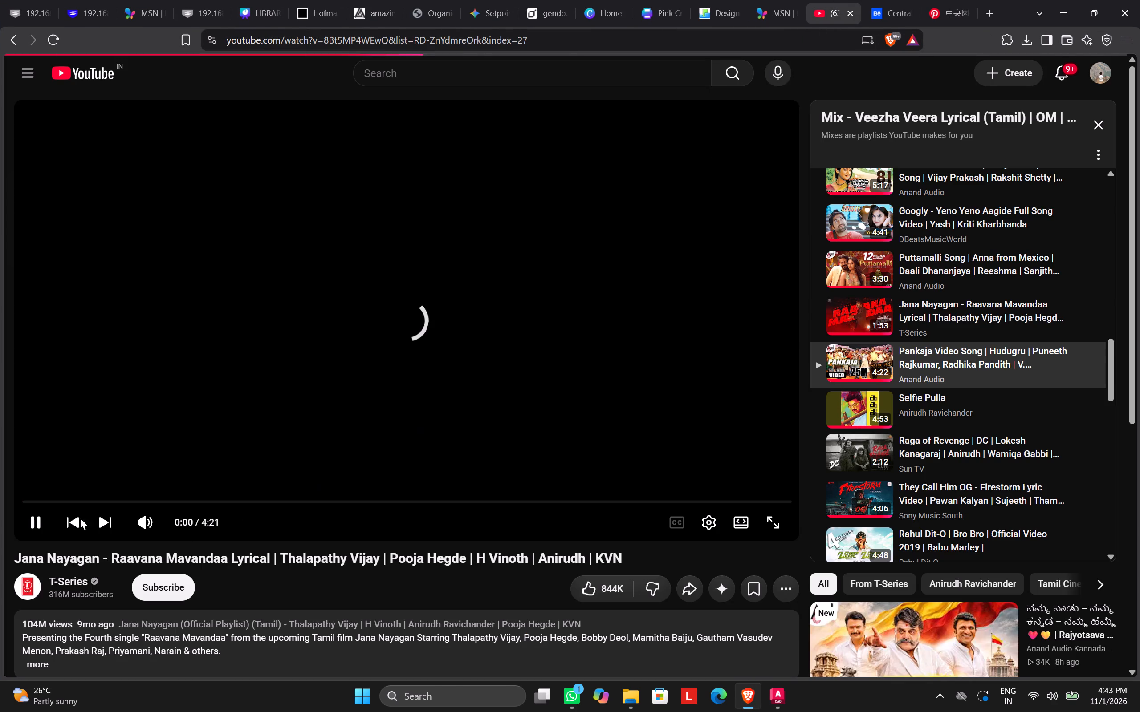
click(932, 265)
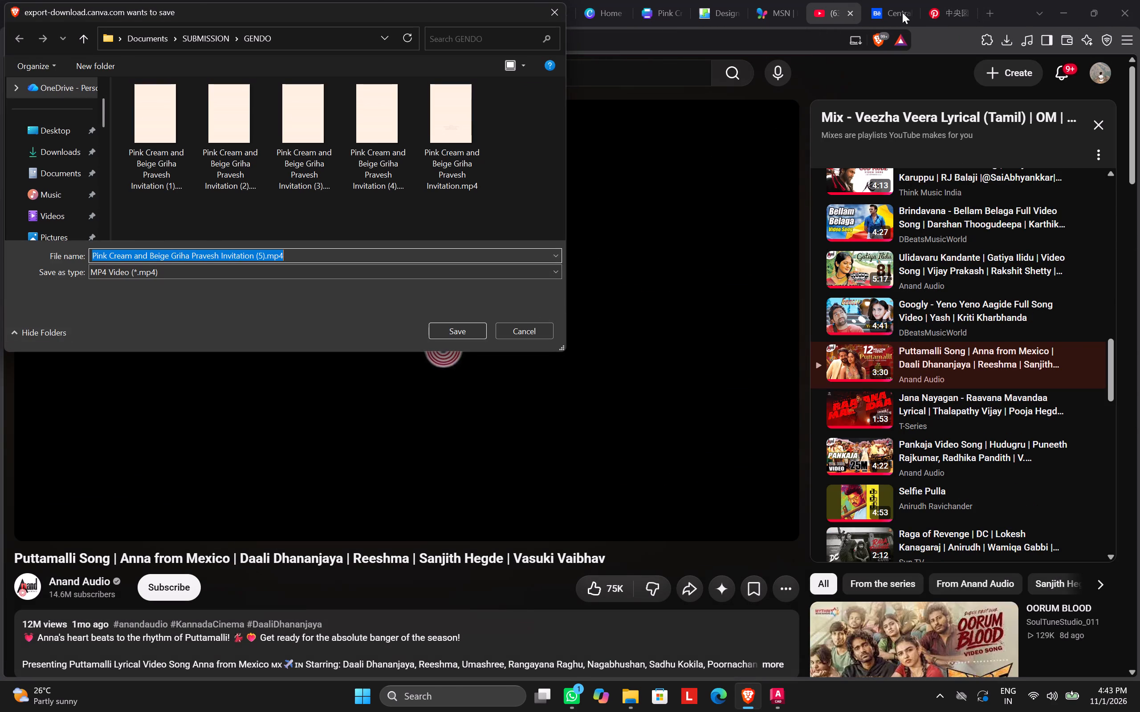
Save the exported video in the GENDO folder as Pink Cream and Beige Griha Pravesh Invitation (5).mp4.
scroll(76, 175, down, 2)
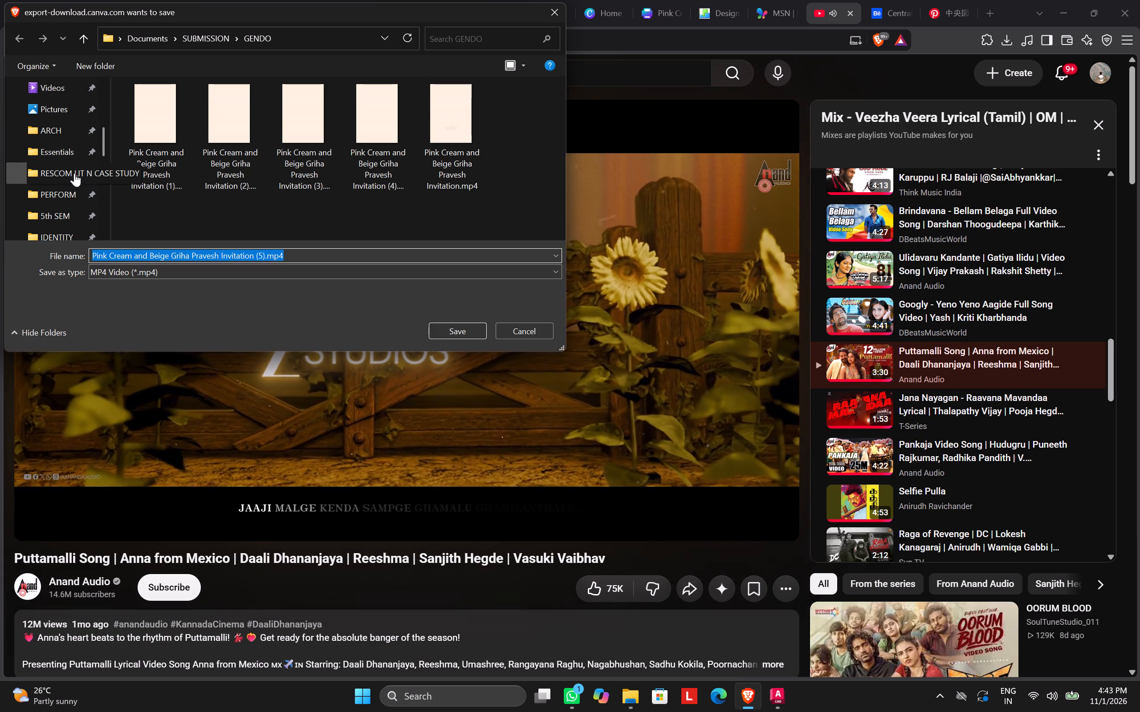
scroll(19, 187, down, 2)
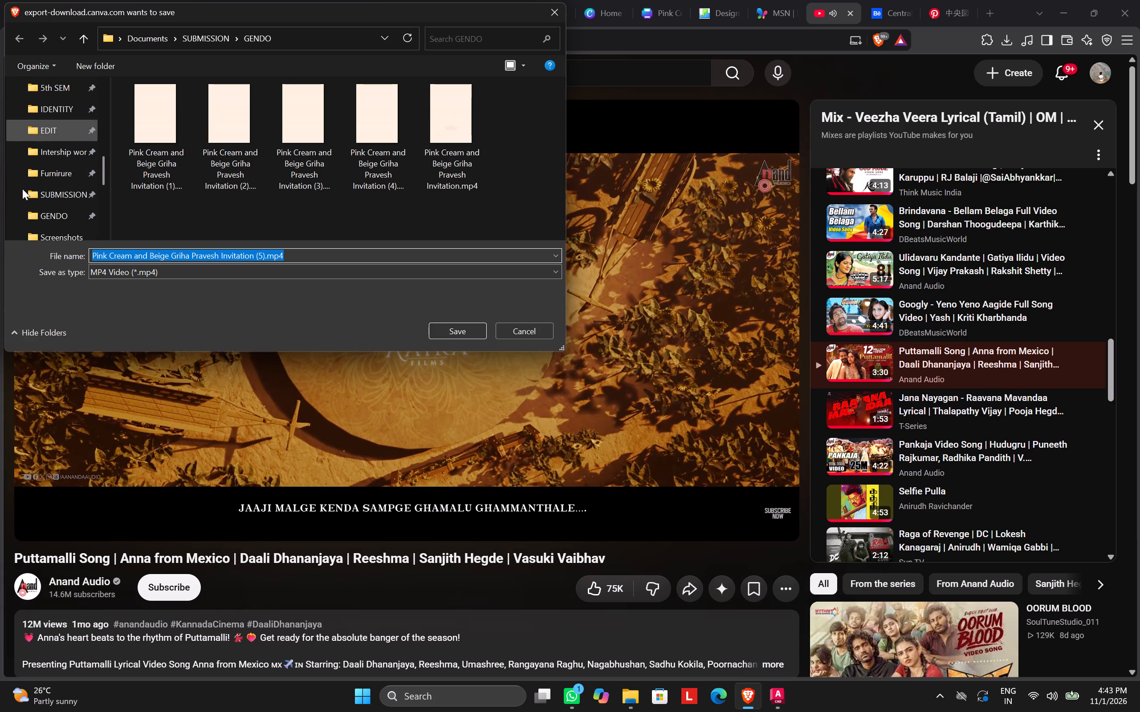
click(41, 212)
click(447, 332)
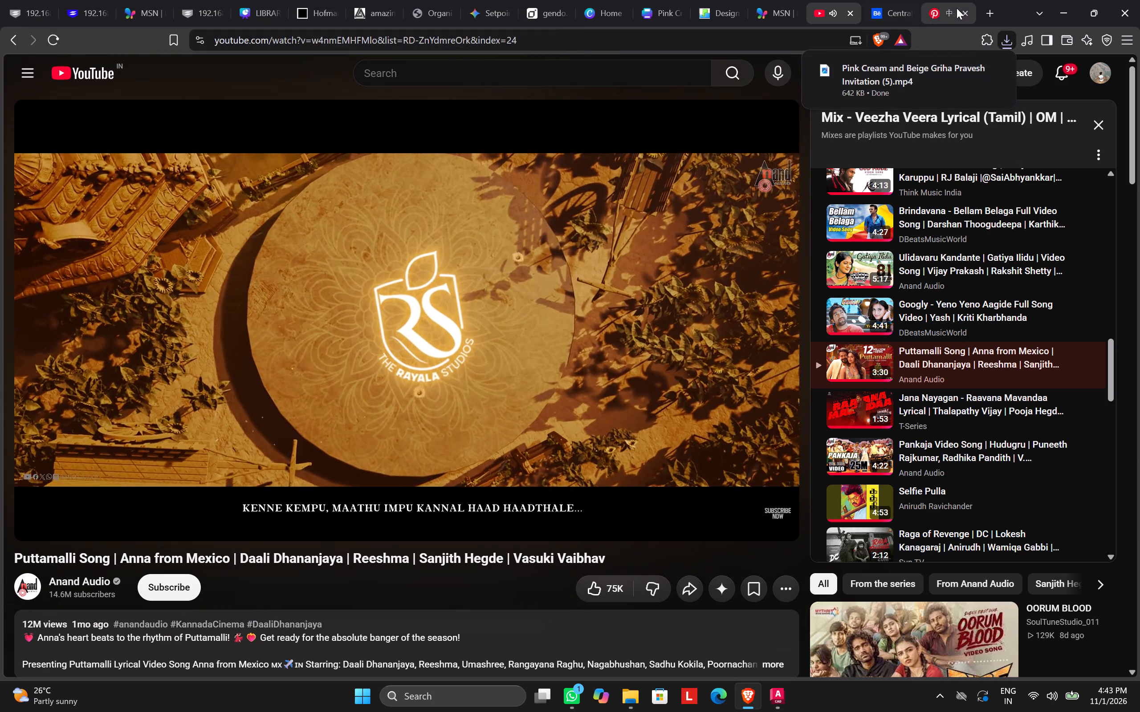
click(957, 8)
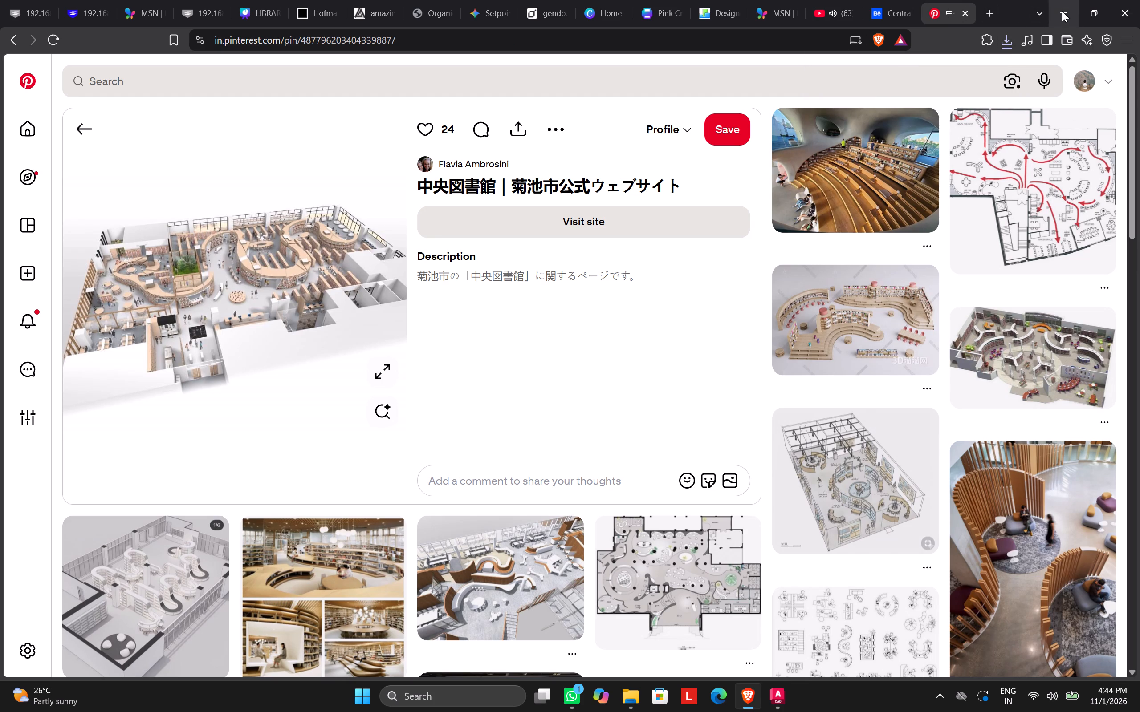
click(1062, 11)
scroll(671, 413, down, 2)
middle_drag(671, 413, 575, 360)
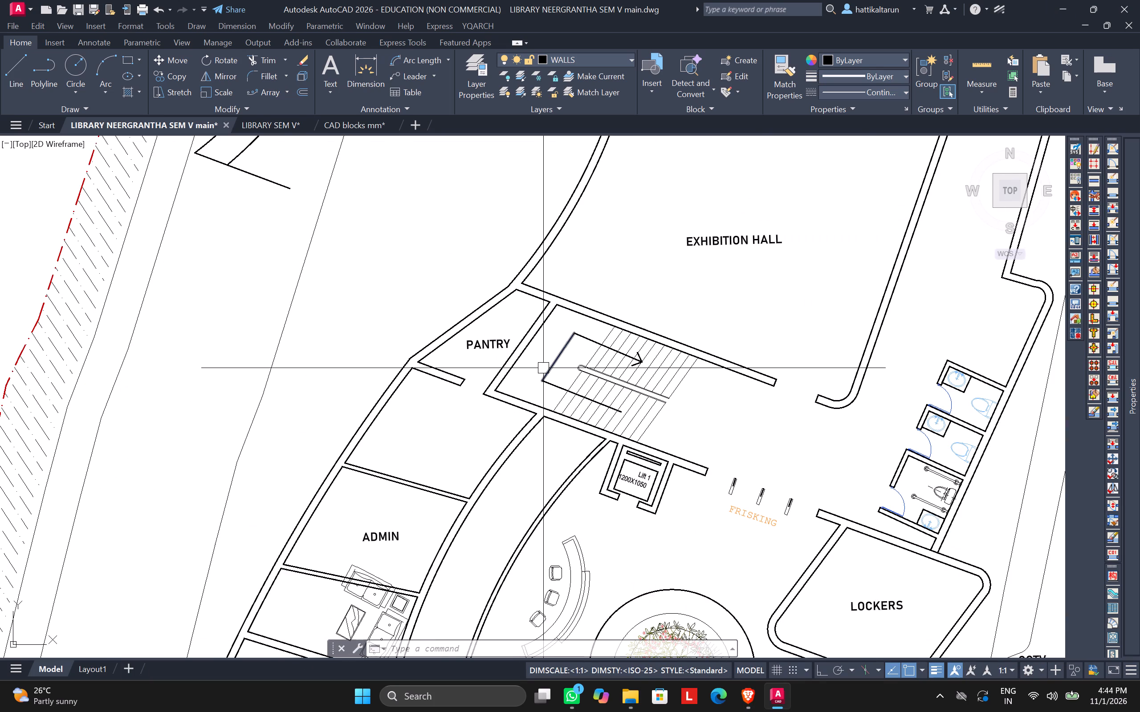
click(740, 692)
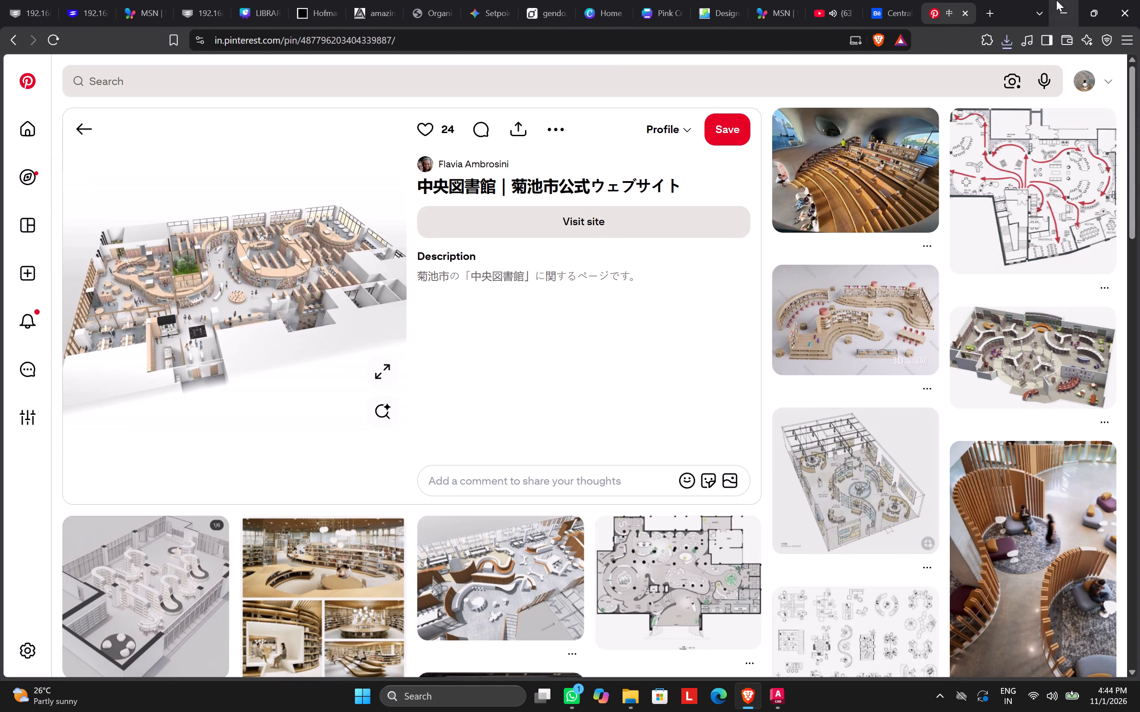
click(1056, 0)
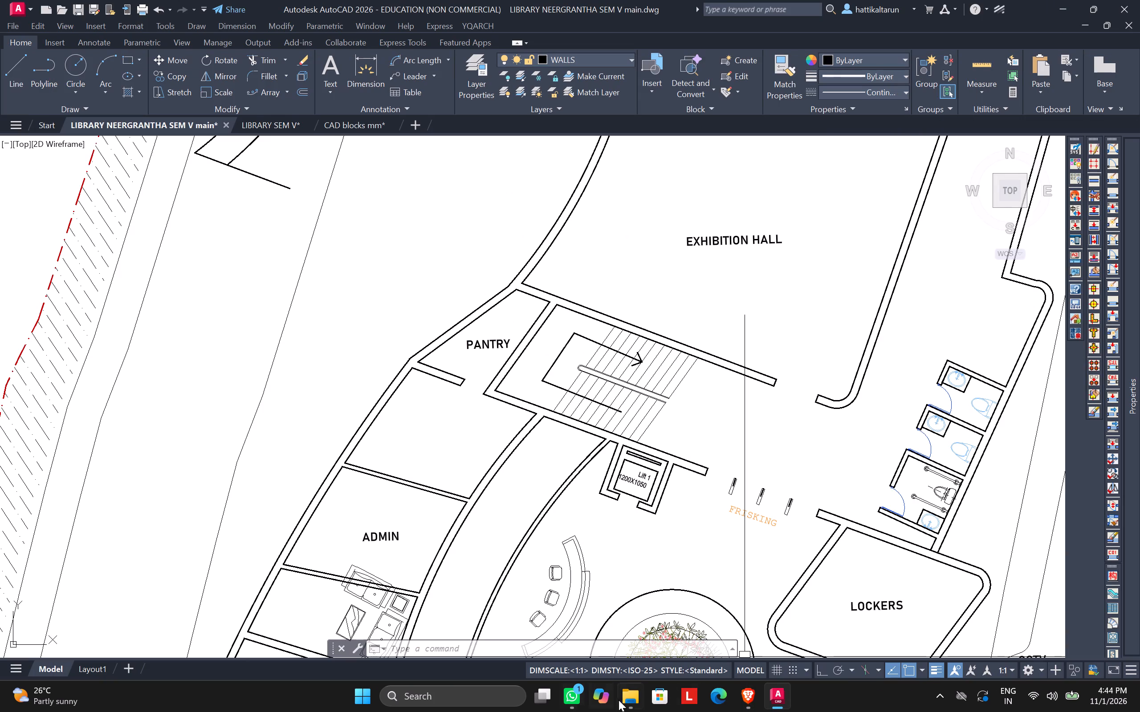
Open Pink Cream and Beige Griha Pravesh Invitation (5).mp4 from the recent files in File Explorer, watch it in Photos, and close it.
click(625, 699)
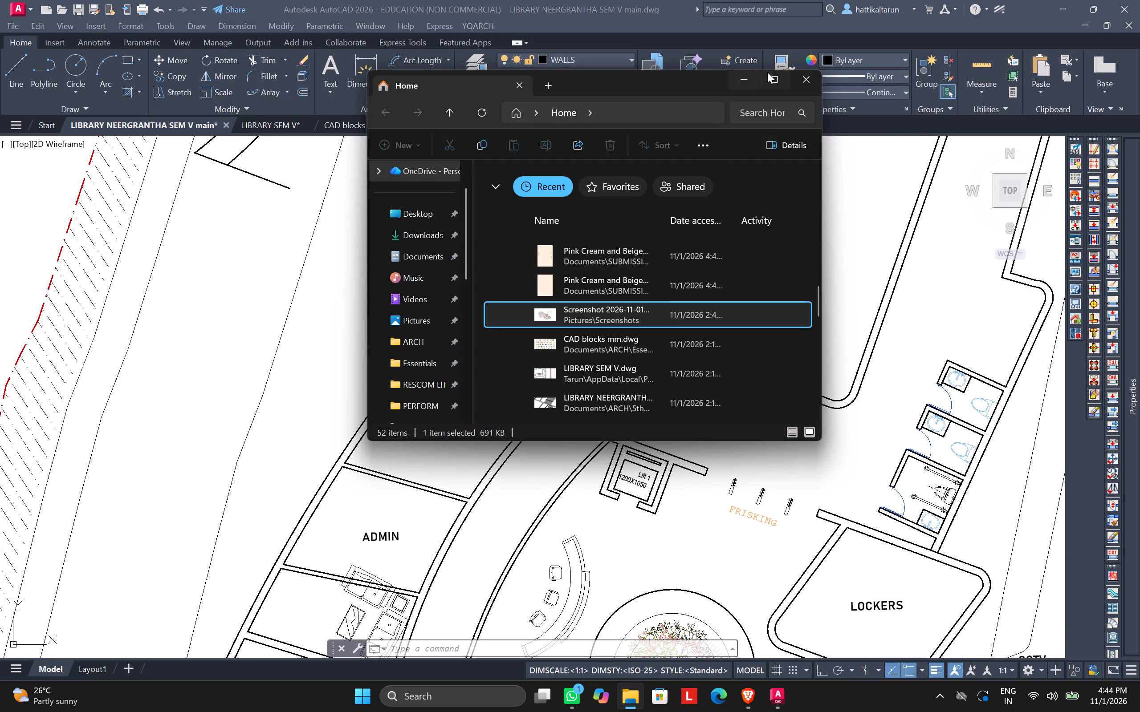
click(774, 70)
double_click(338, 409)
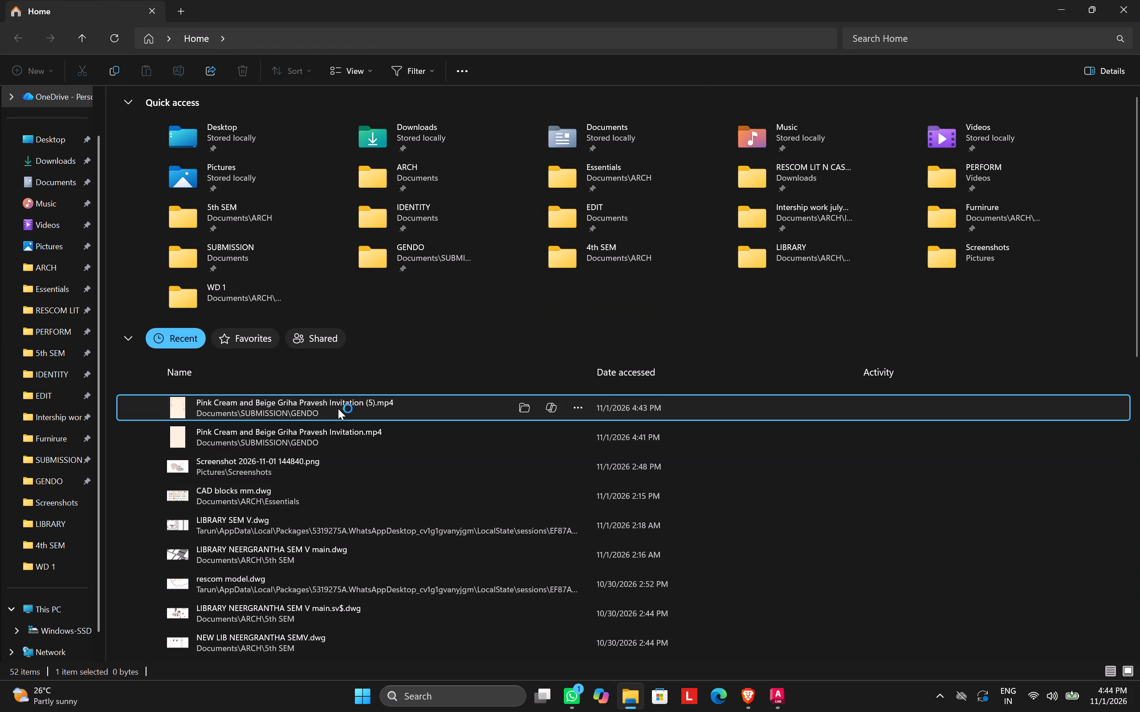
click(956, 101)
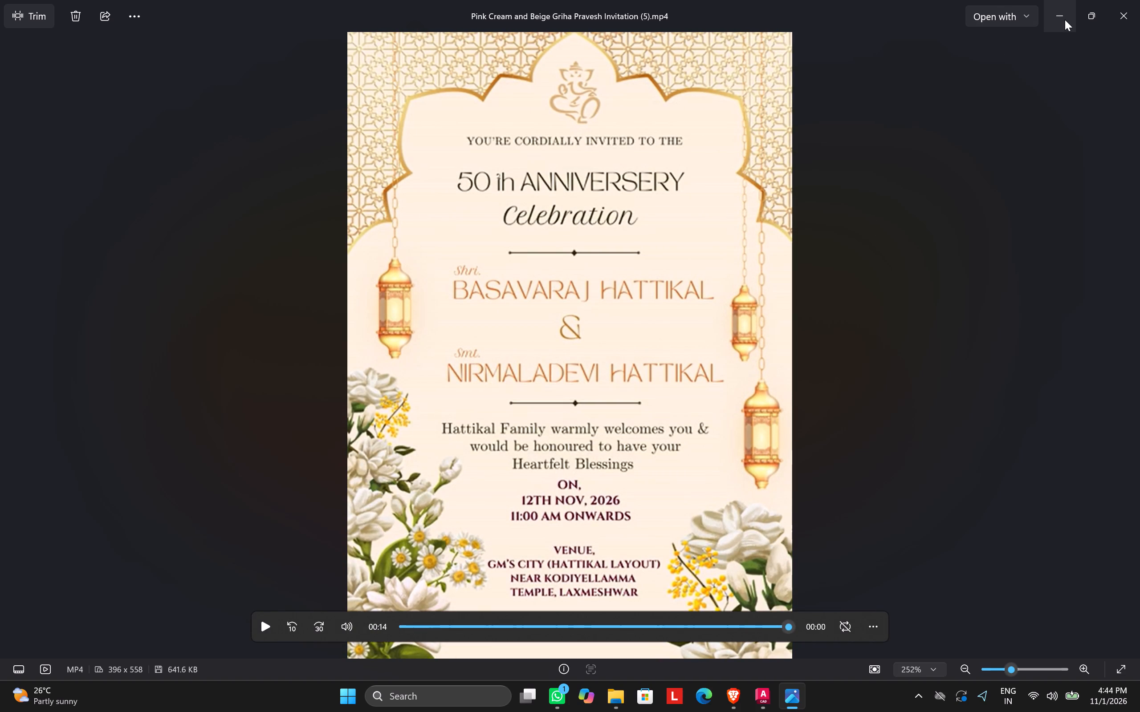
click(1138, 12)
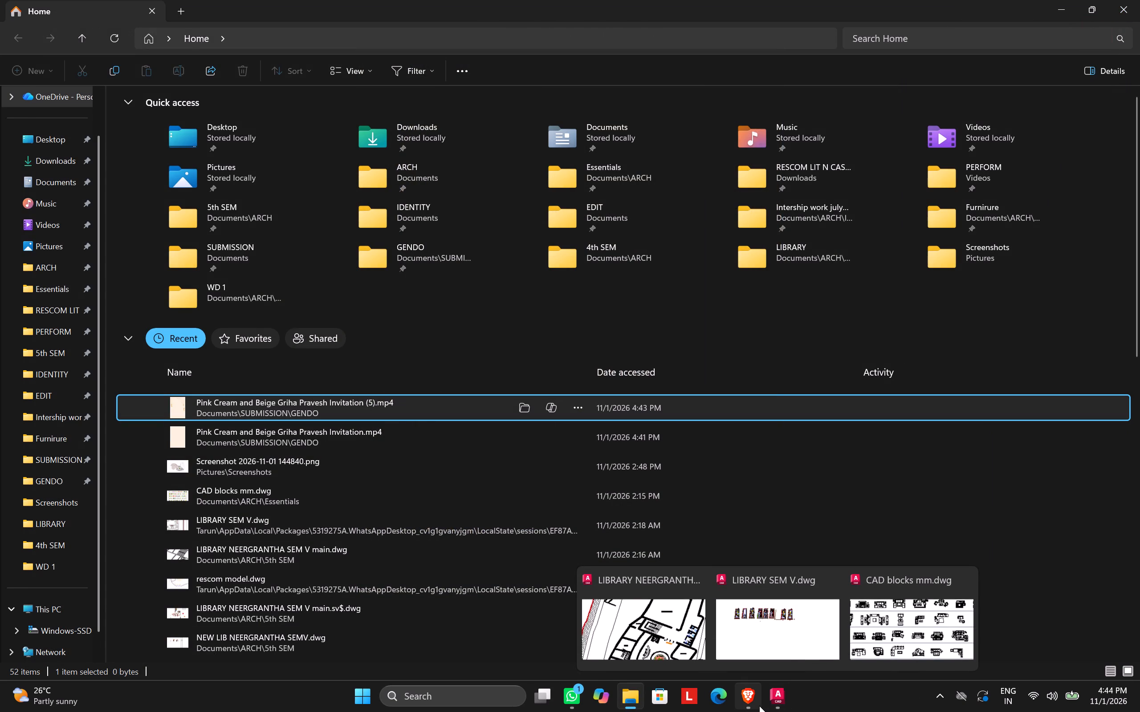
Switch back to the Griha Pravesh invitation design open in Canva in the Brave browser.
click(759, 706)
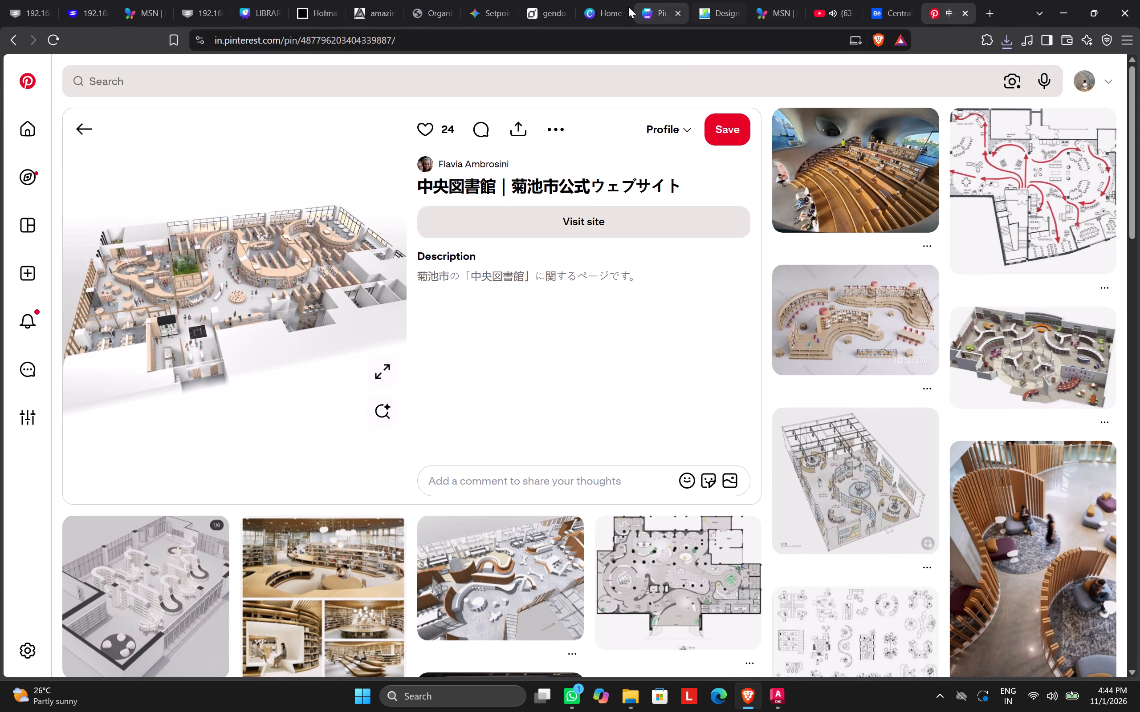
click(602, 8)
click(651, 9)
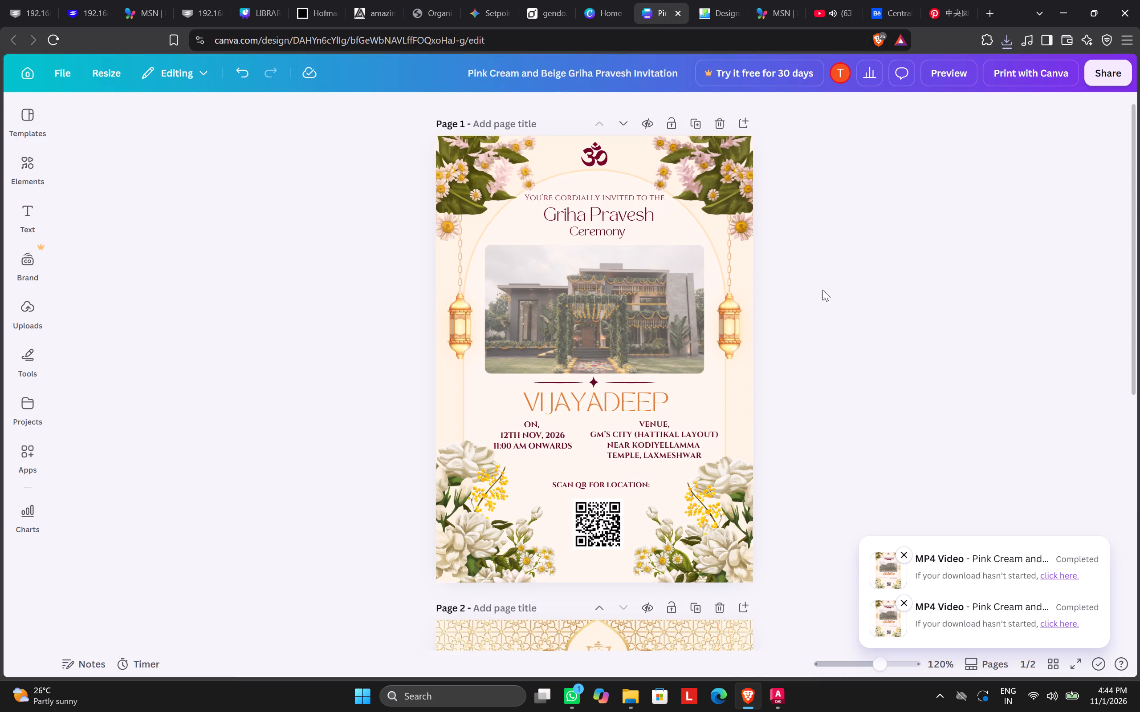
click(951, 352)
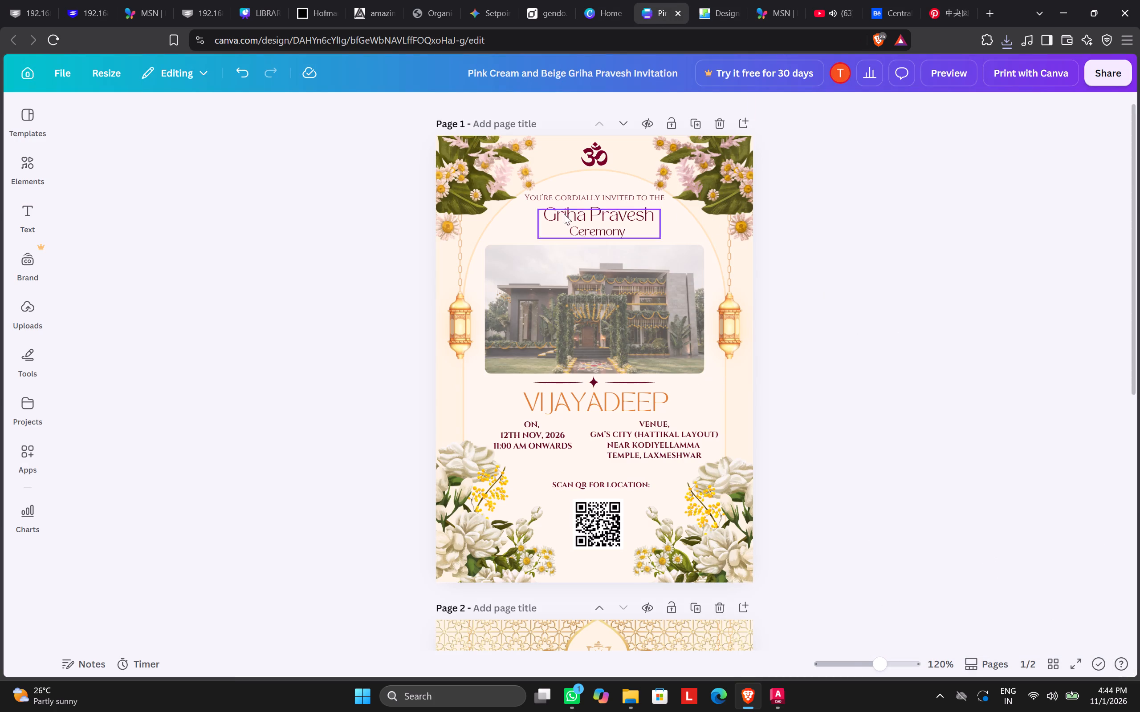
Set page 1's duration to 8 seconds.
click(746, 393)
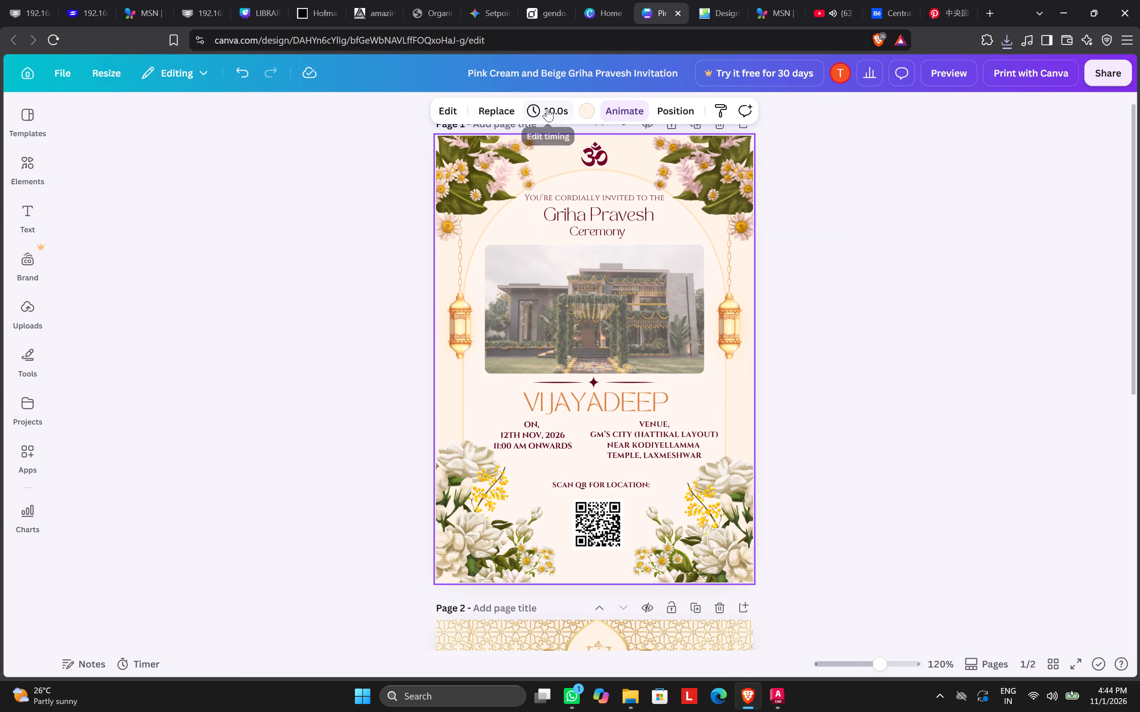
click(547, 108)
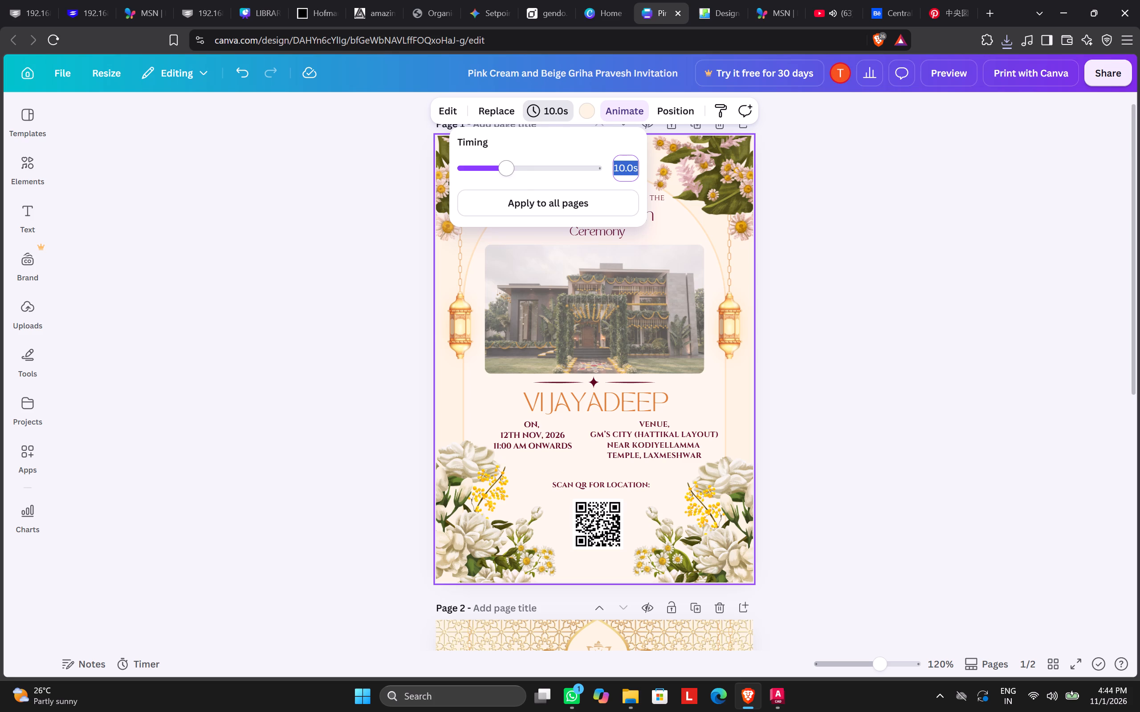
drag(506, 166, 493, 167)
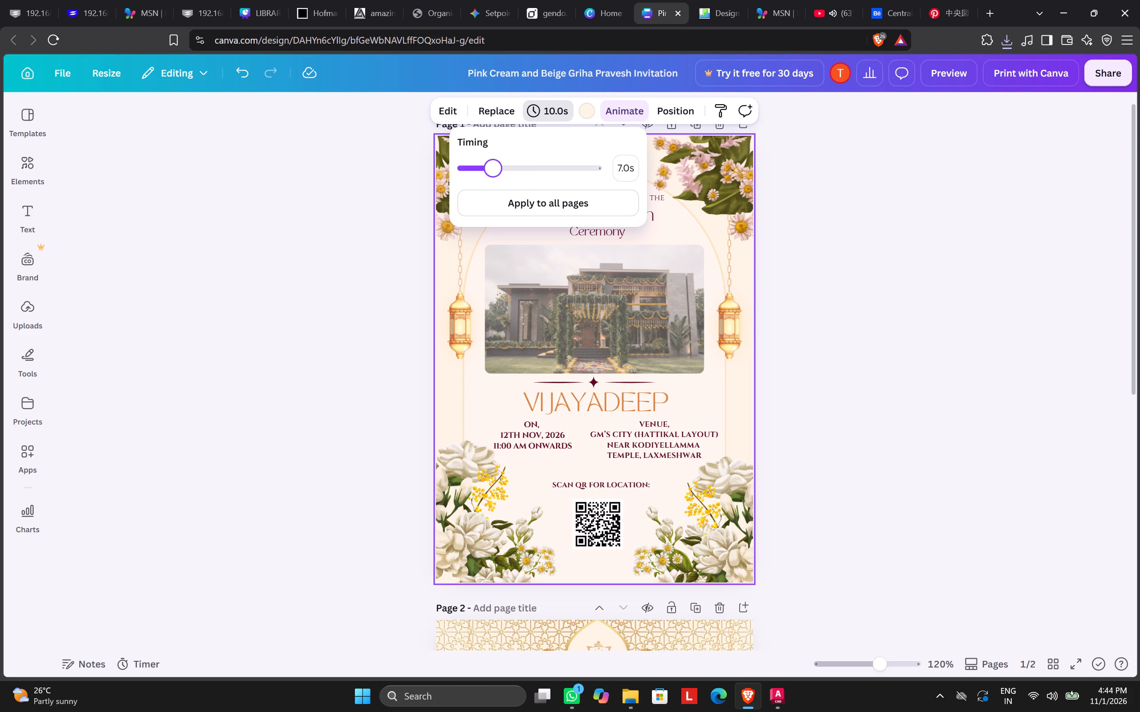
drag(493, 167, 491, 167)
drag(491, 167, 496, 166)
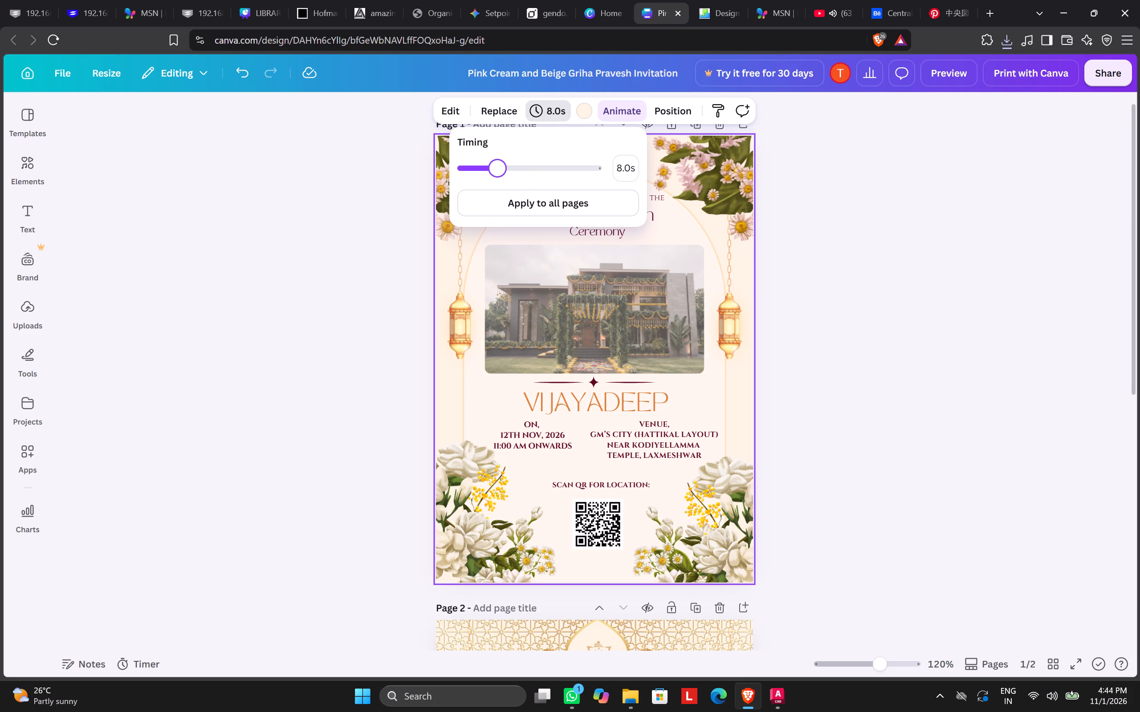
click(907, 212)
Check the animation settings of the grouped ornamental frame on page 2.
scroll(773, 340, down, 2)
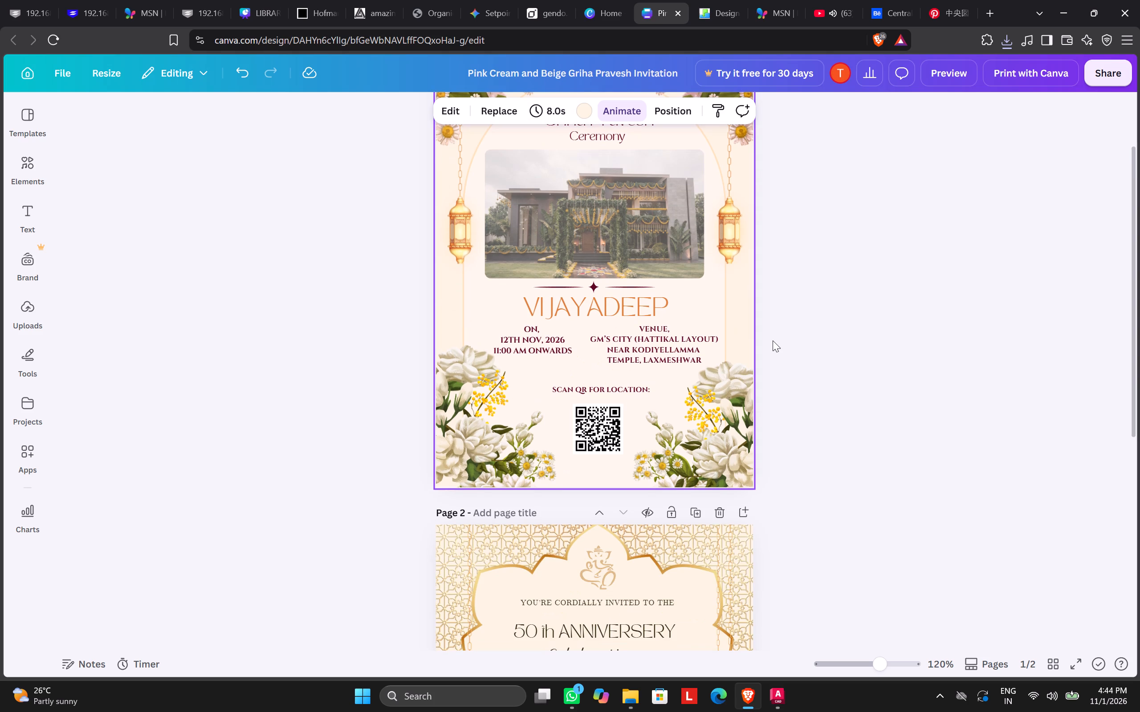
click(600, 503)
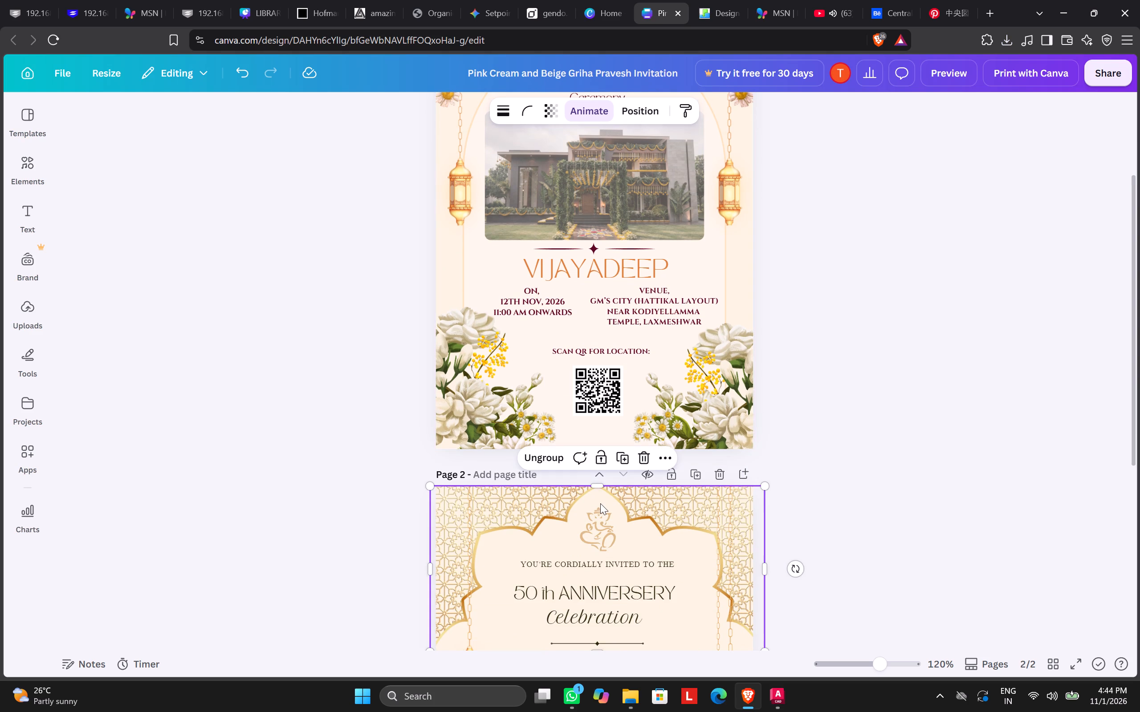
click(595, 103)
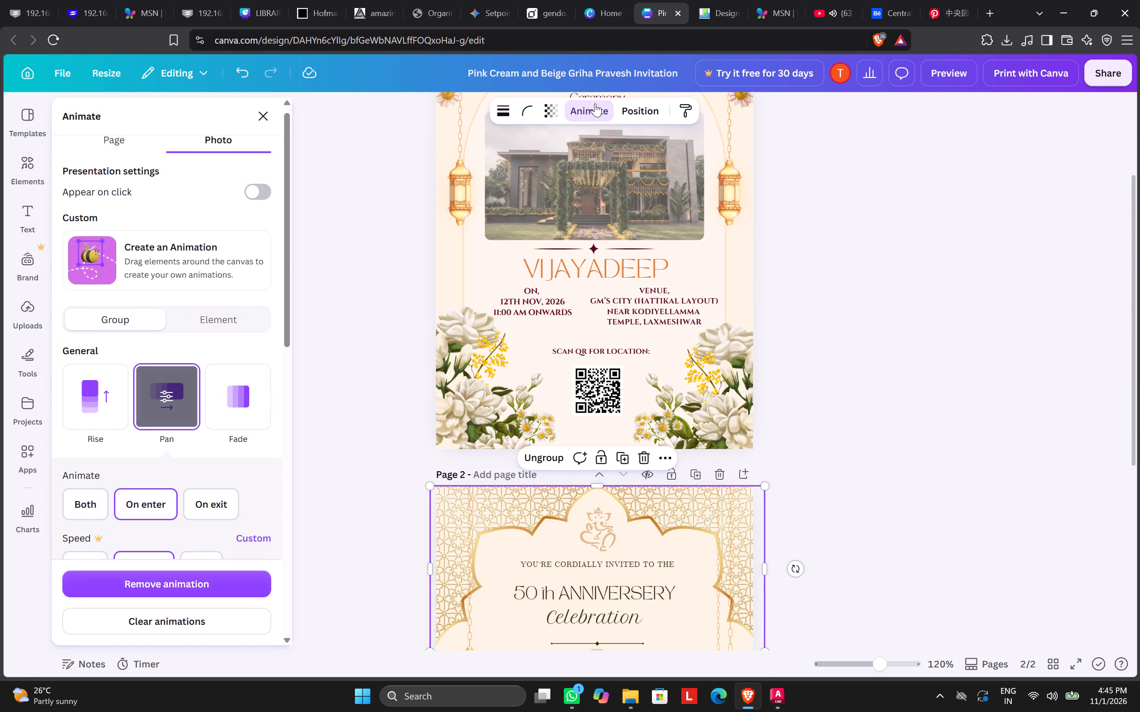
click(908, 290)
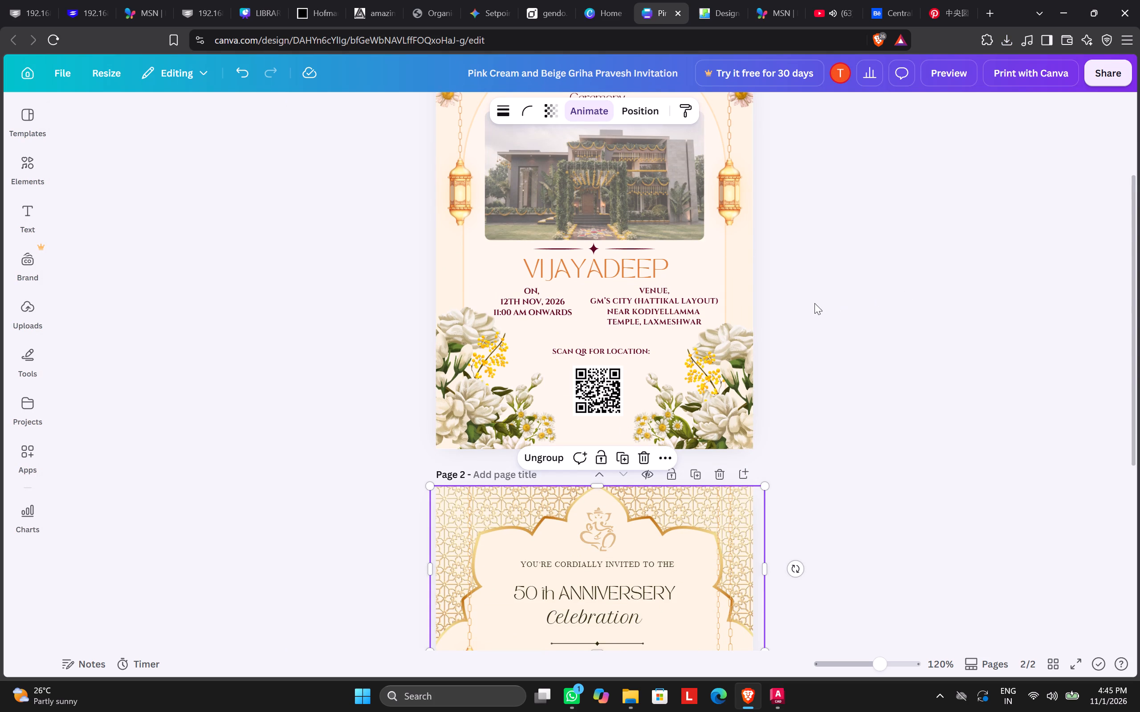
click(813, 303)
scroll(684, 292, up, 3)
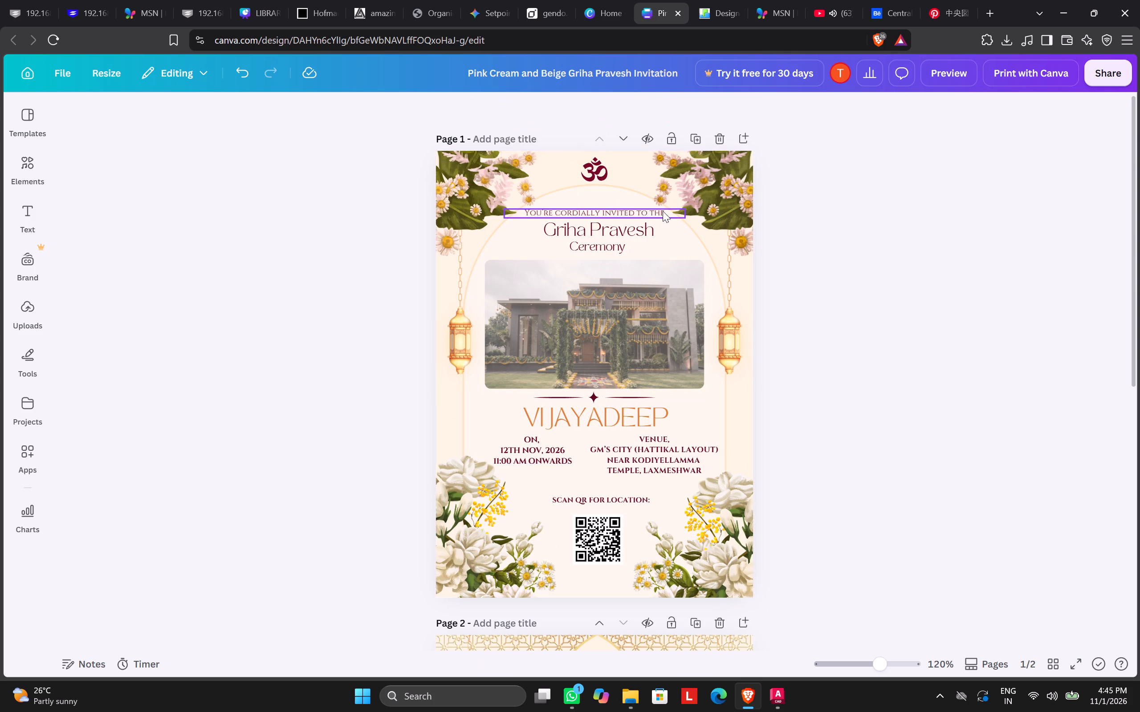
Set page 1's duration to 7 seconds.
click(620, 163)
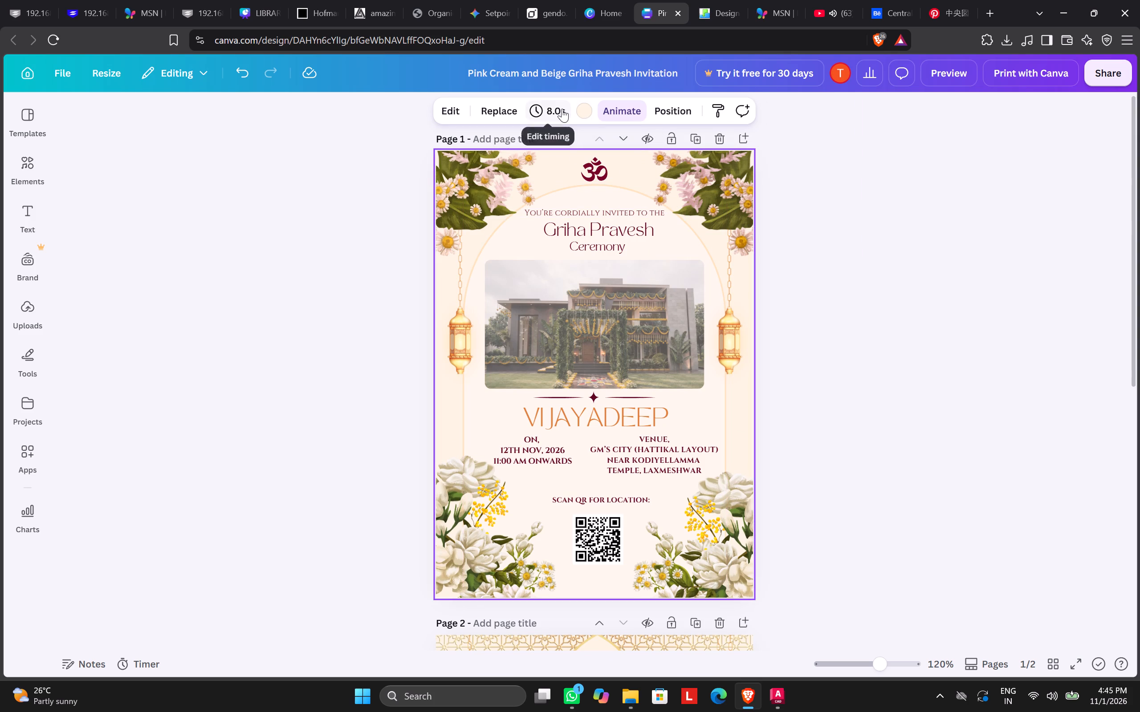
click(562, 109)
drag(501, 169, 500, 169)
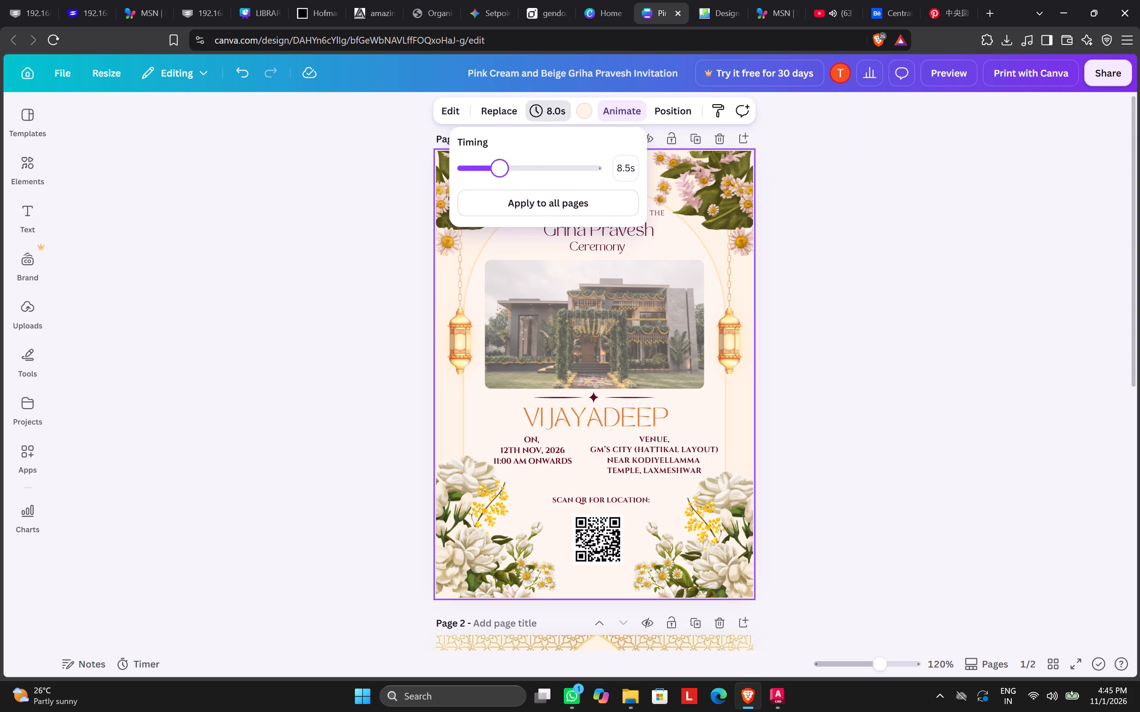
drag(500, 169, 493, 169)
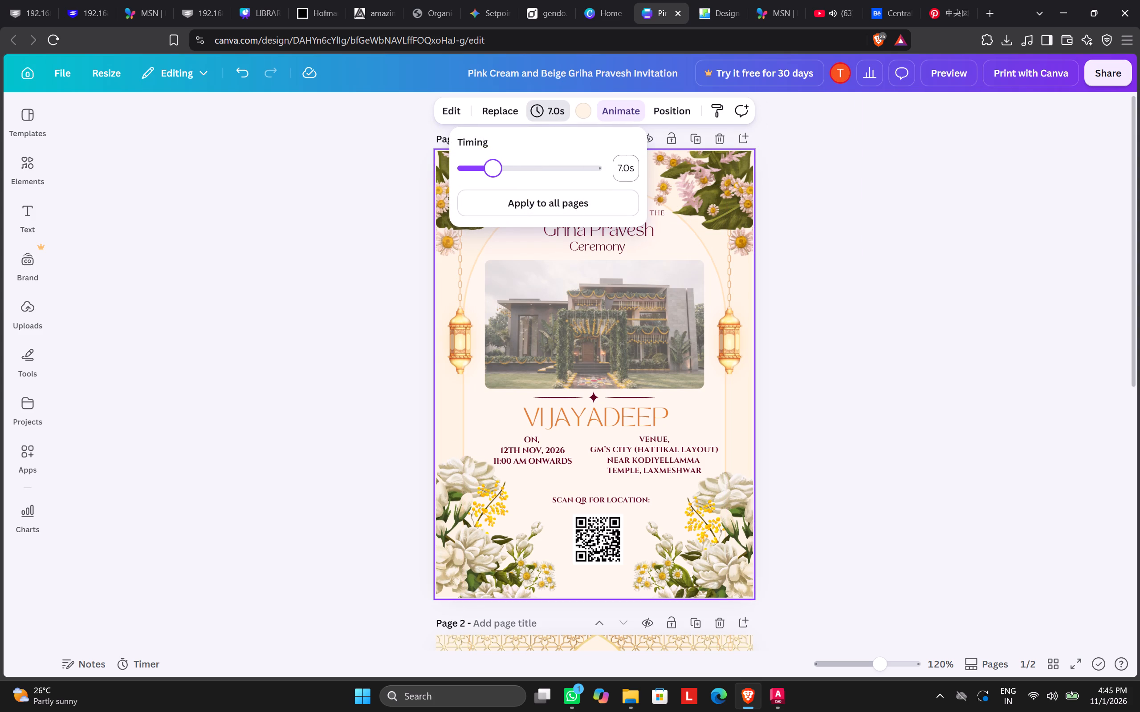
click(626, 172)
key(Return)
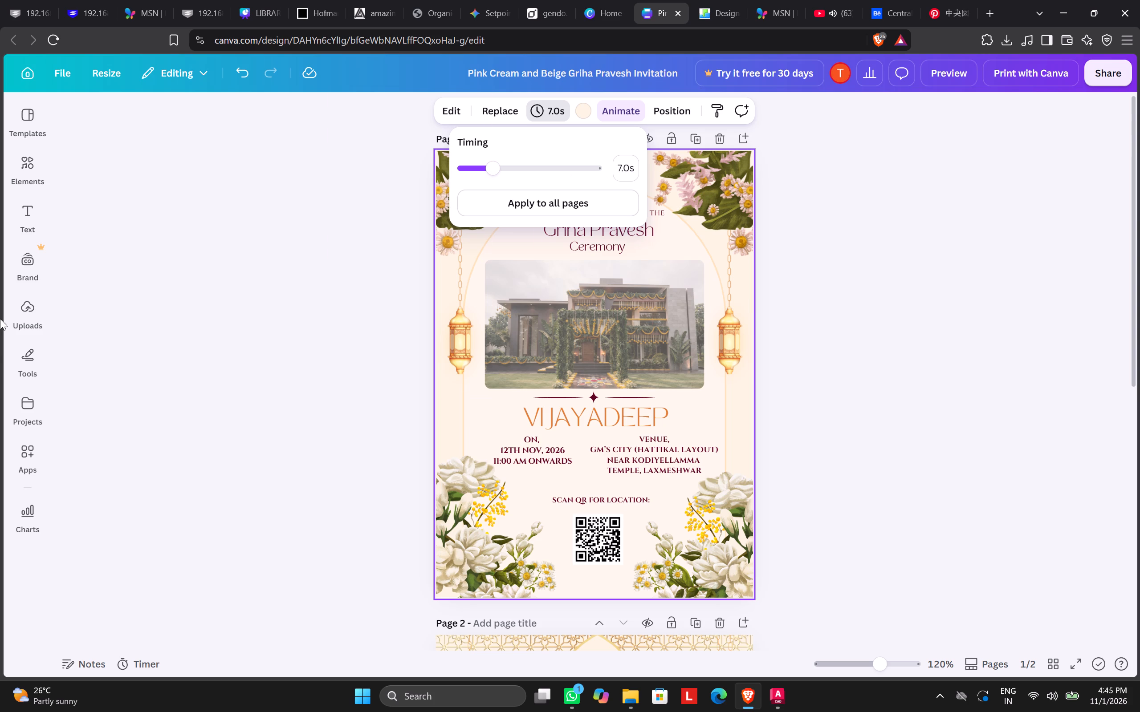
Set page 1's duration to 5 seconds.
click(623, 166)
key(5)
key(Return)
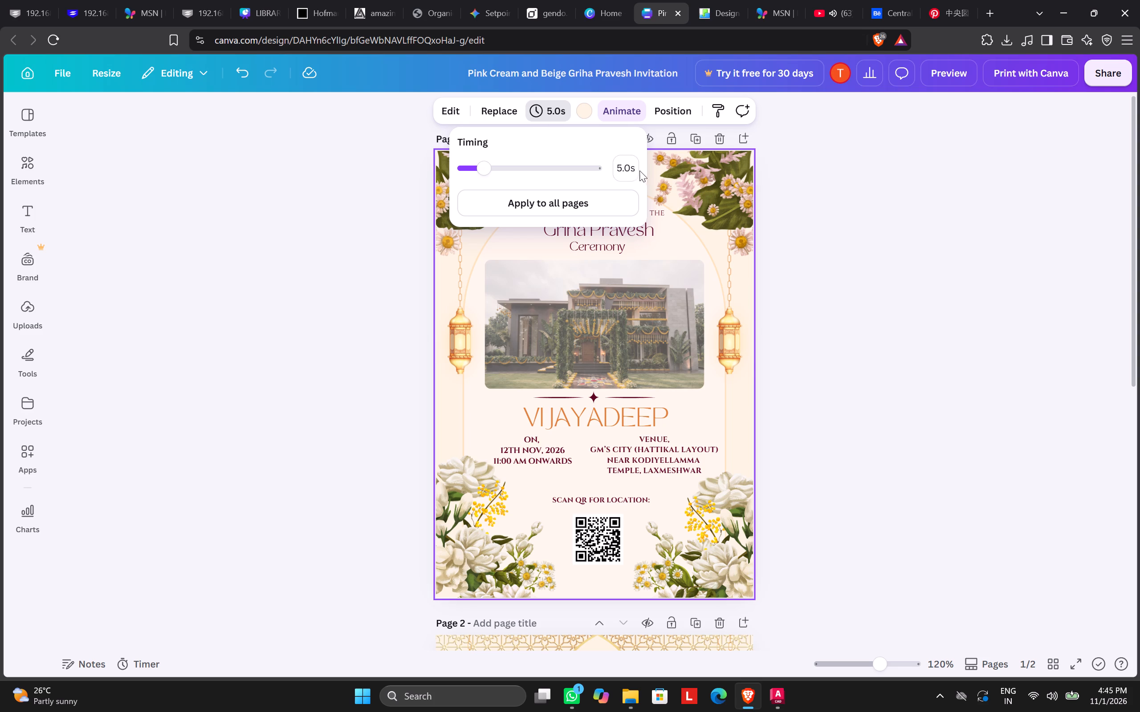
Set page 1's duration back to 7 seconds.
click(634, 169)
key(7)
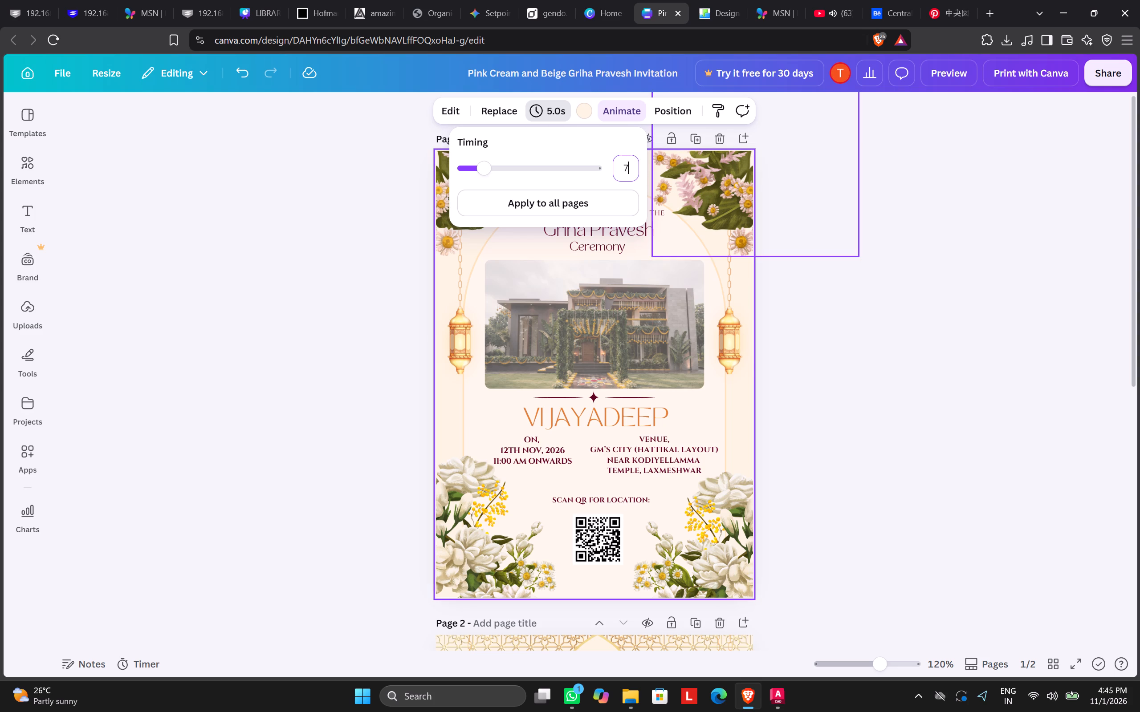
key(BackSpace)
key(7)
key(Return)
click(961, 393)
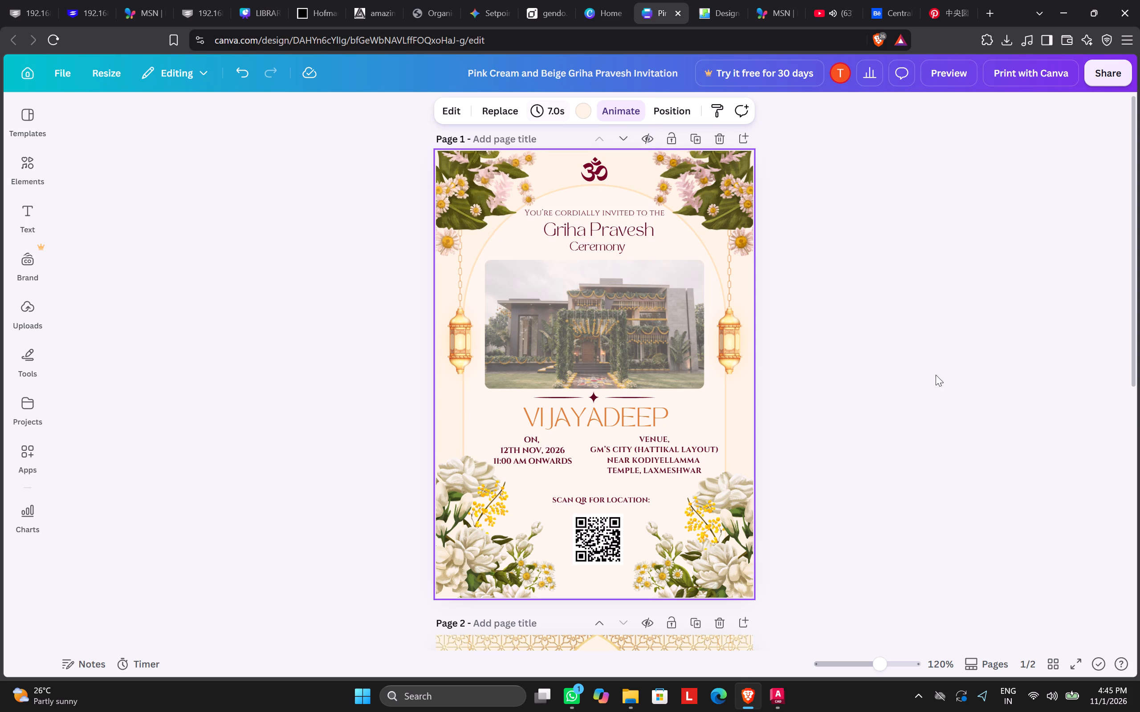
Download all pages of the invitation as an MP4 video at 396 x 559 px quality.
scroll(936, 375, down, 1)
click(935, 374)
scroll(896, 335, down, 2)
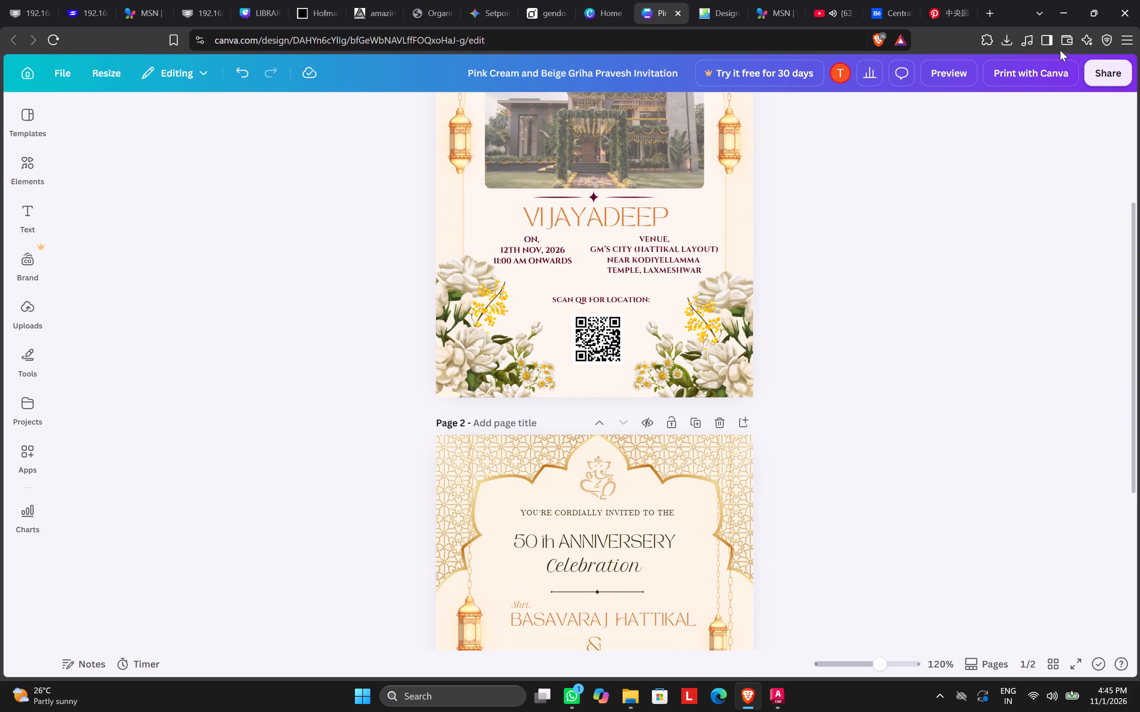
click(1097, 77)
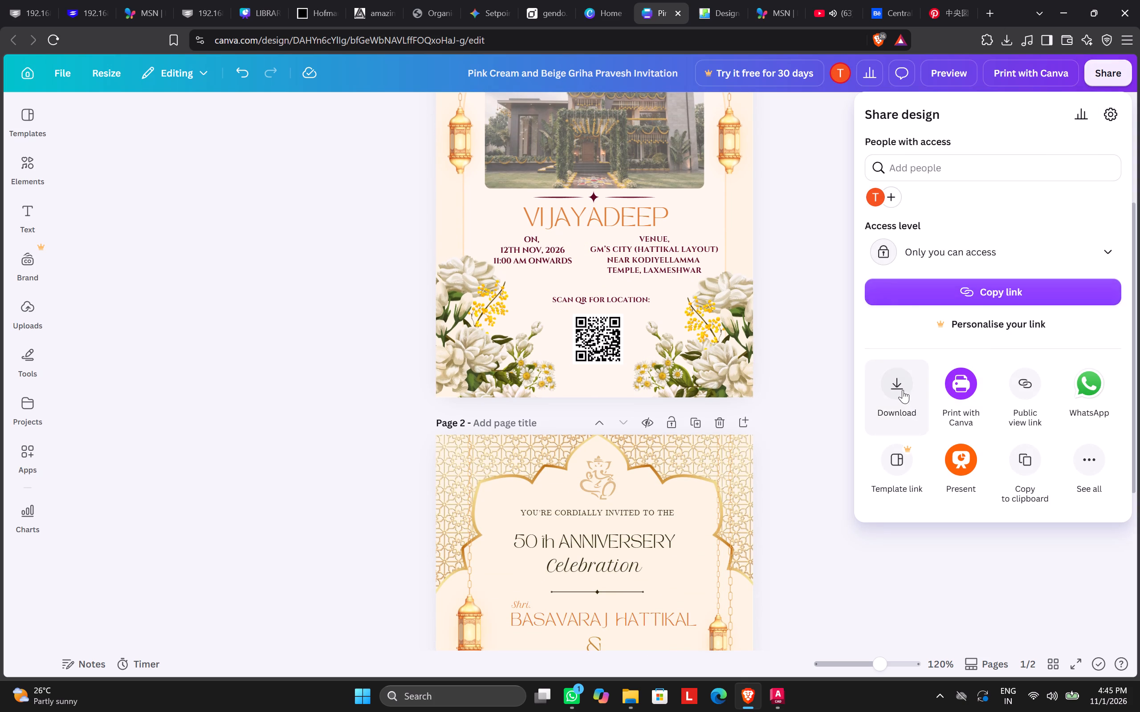
click(903, 389)
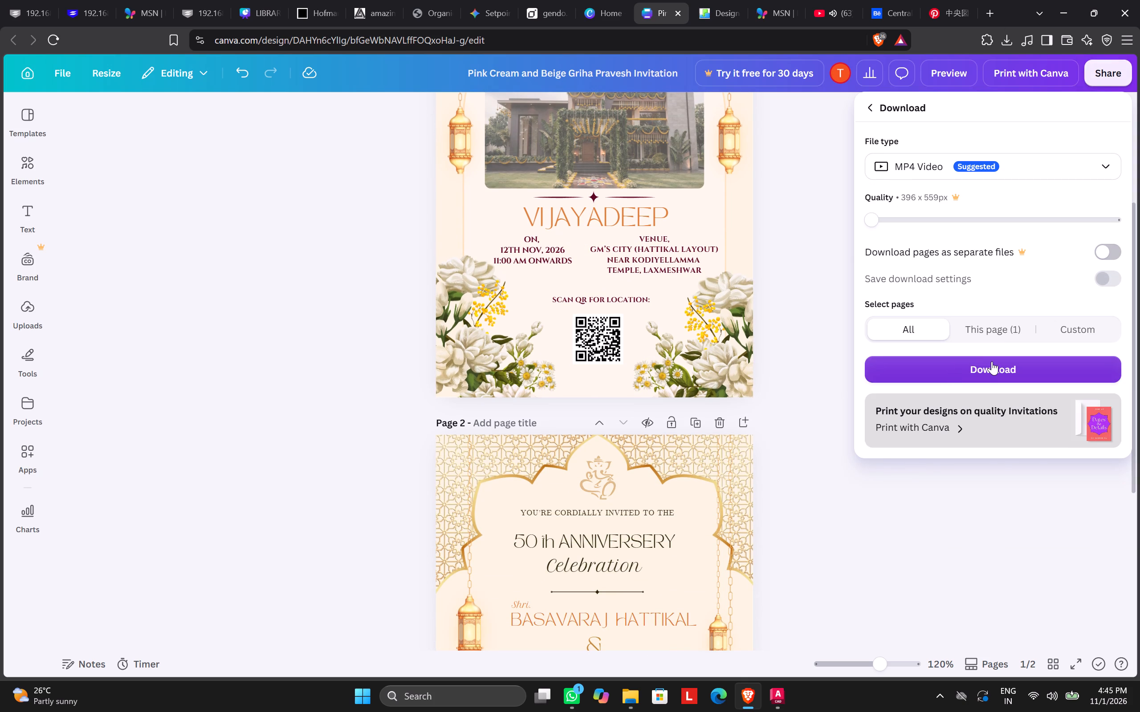
click(992, 361)
scroll(992, 361, down, 1)
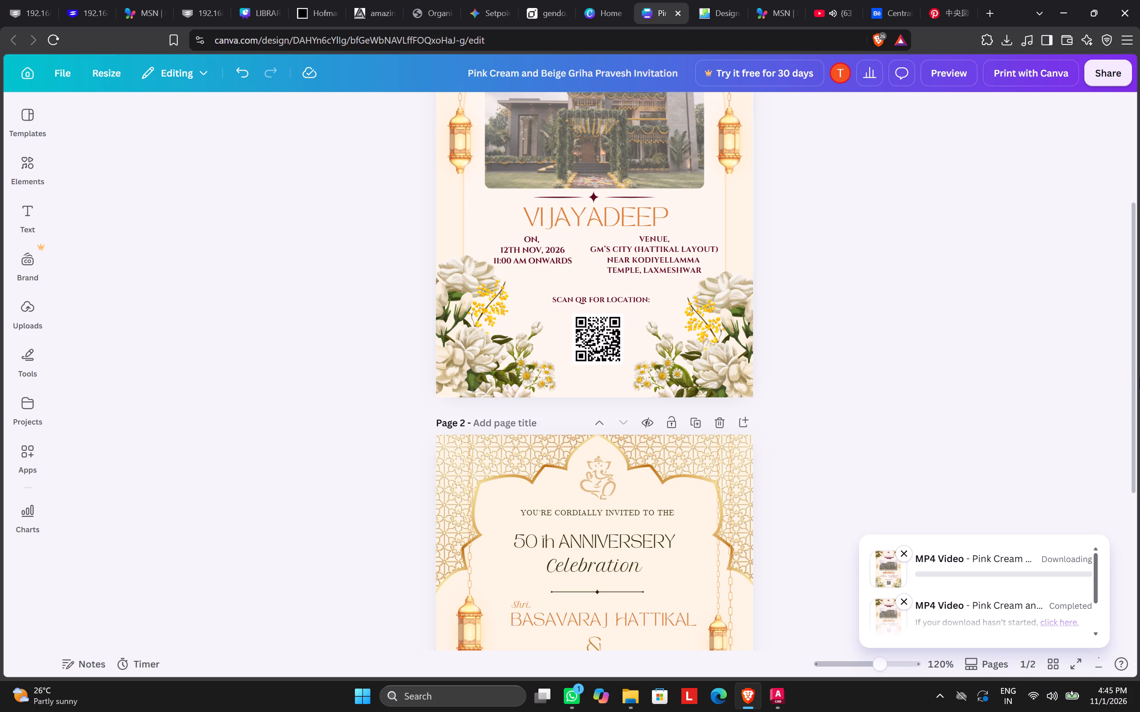
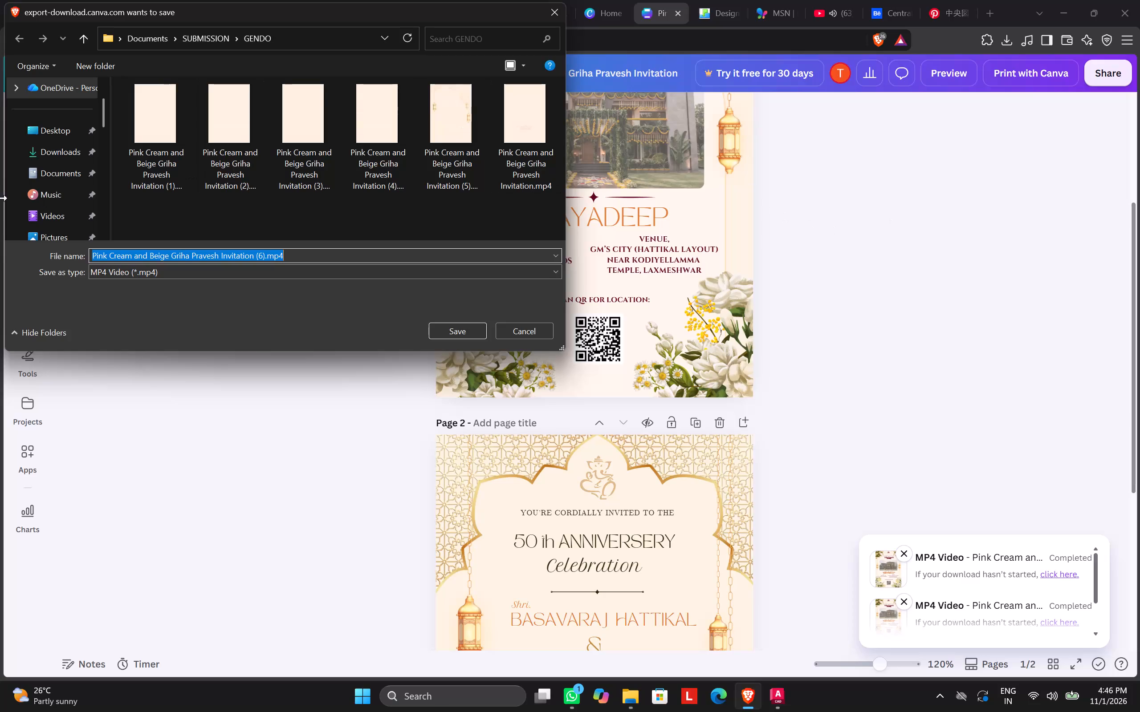
Save the exported invitation video in the GENDO folder as Pink Cream and Beige Griha Pravesh Invitation (6).mp4.
scroll(86, 177, down, 2)
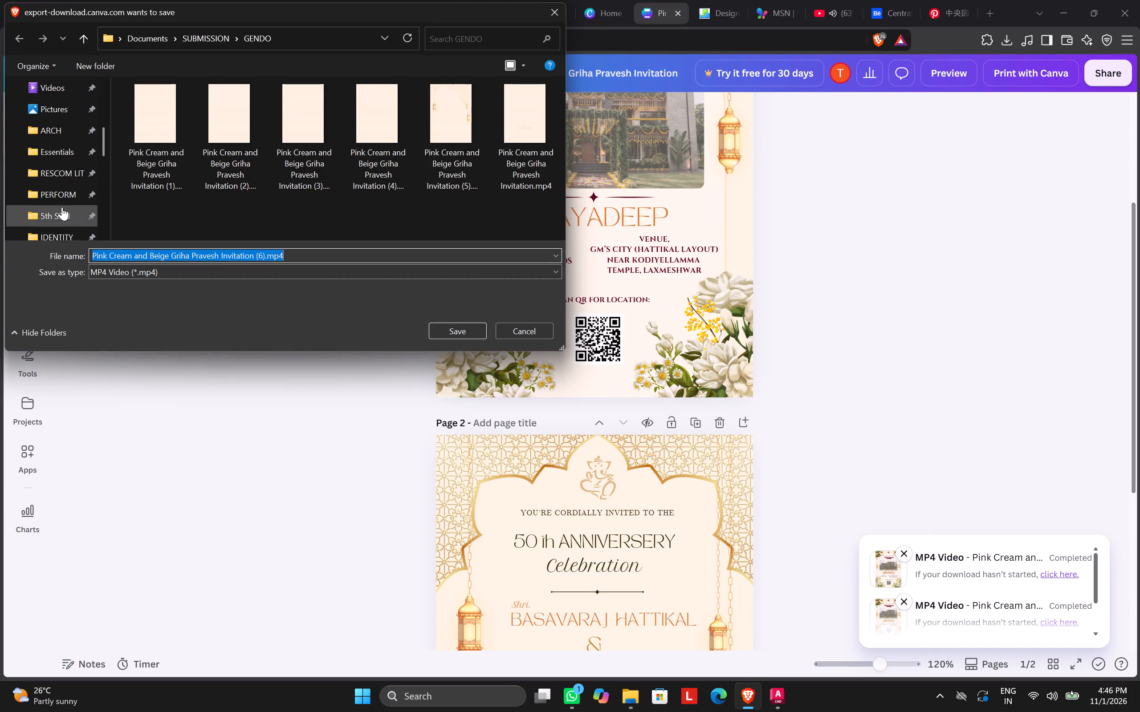
scroll(45, 211, down, 2)
click(49, 220)
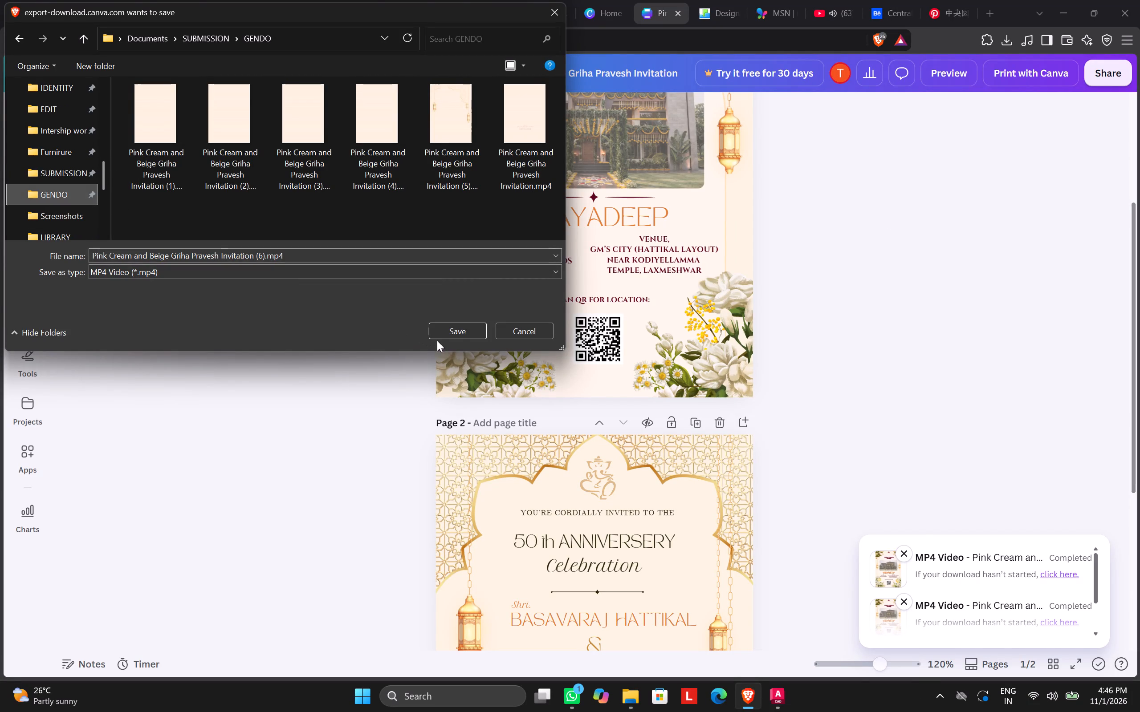
click(459, 332)
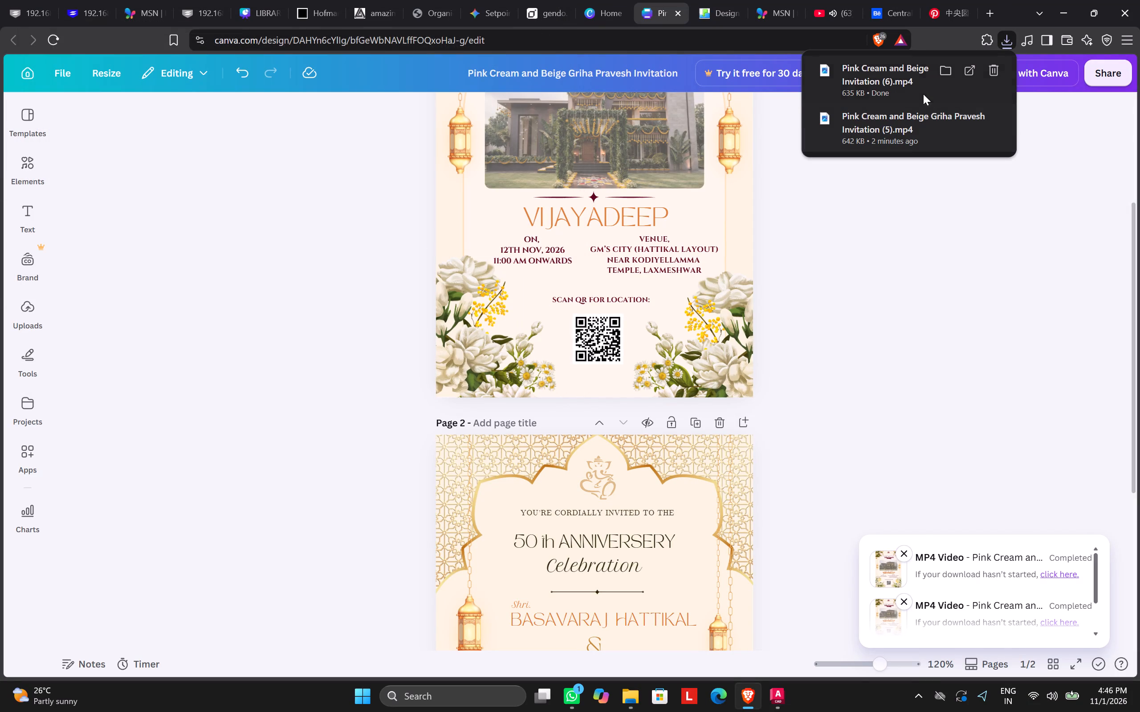
Play the newly downloaded invitation (6) MP4 from the browser's downloads to check it, and close the player.
double_click(875, 75)
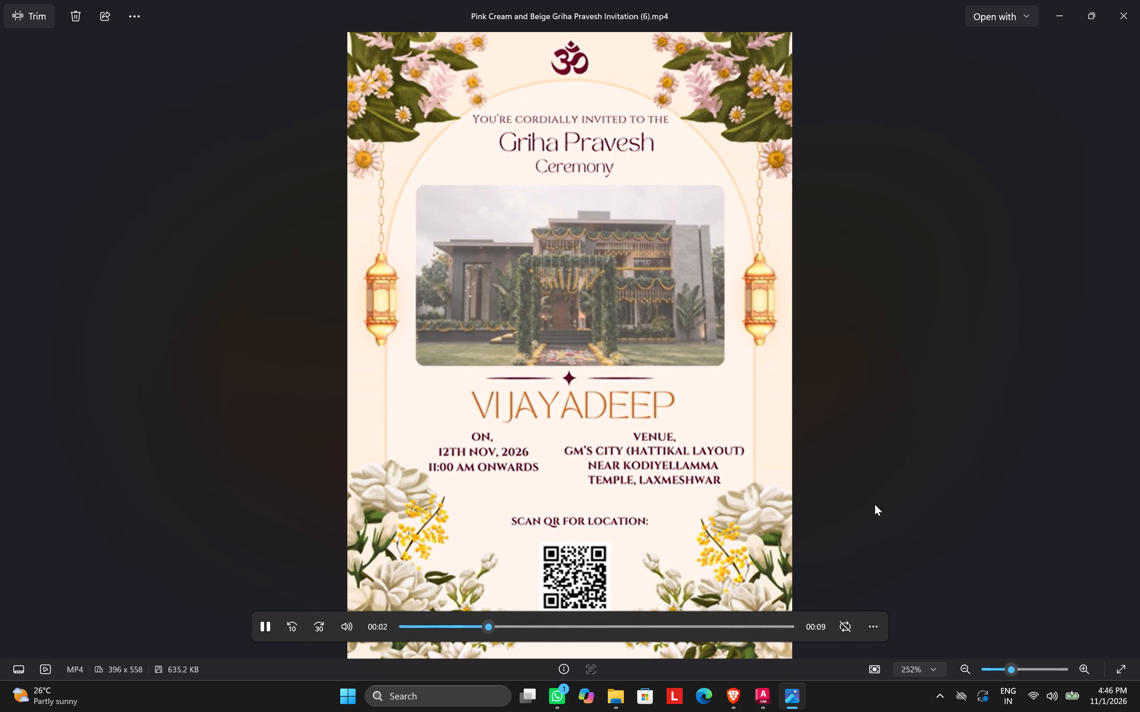
click(1128, 0)
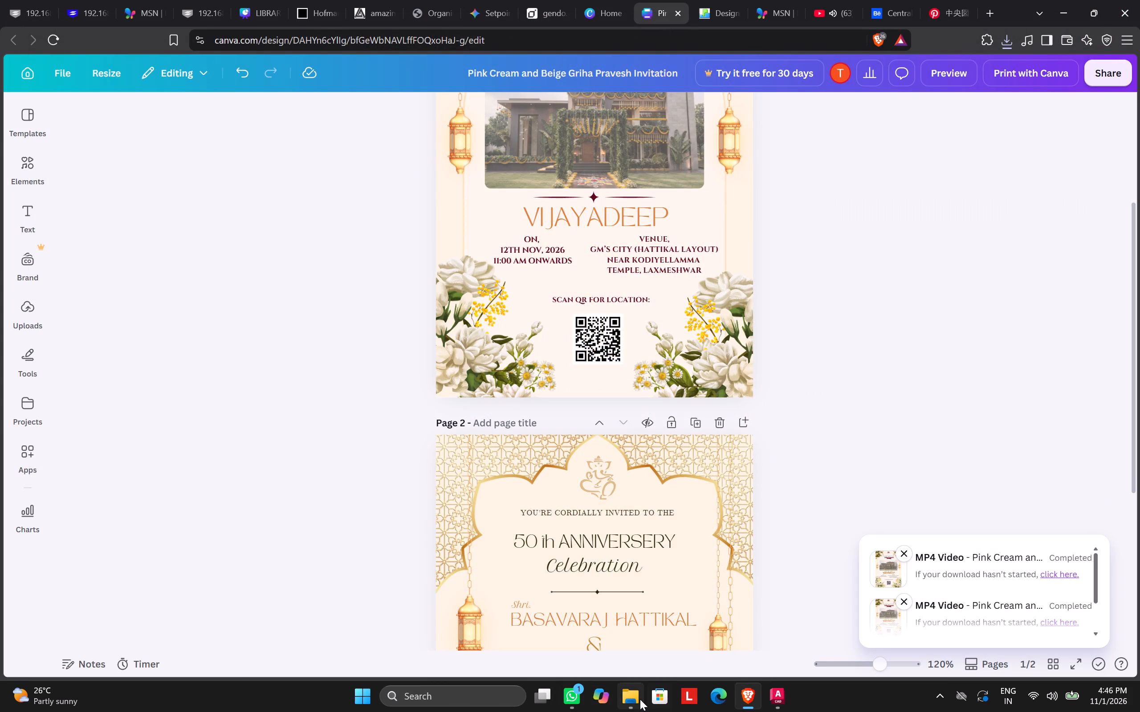
Reopen the invitation (6) MP4 from File Explorer in Photos and move on to view the GIF version of the invitation.
click(640, 699)
double_click(292, 401)
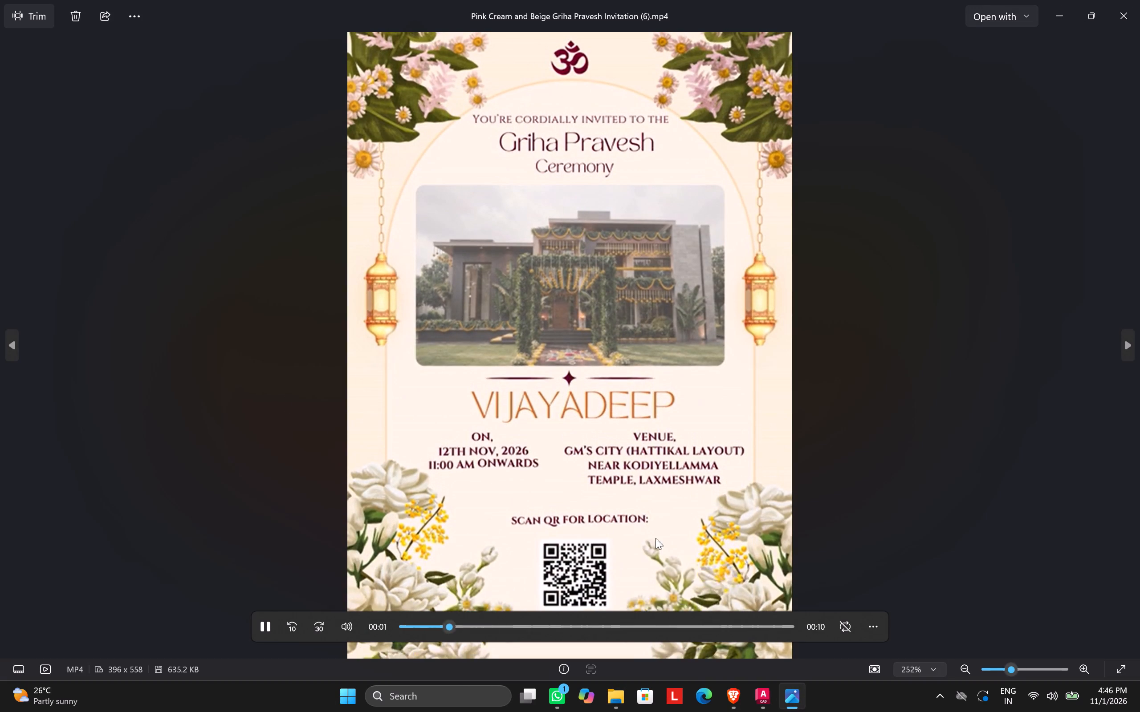
click(1131, 347)
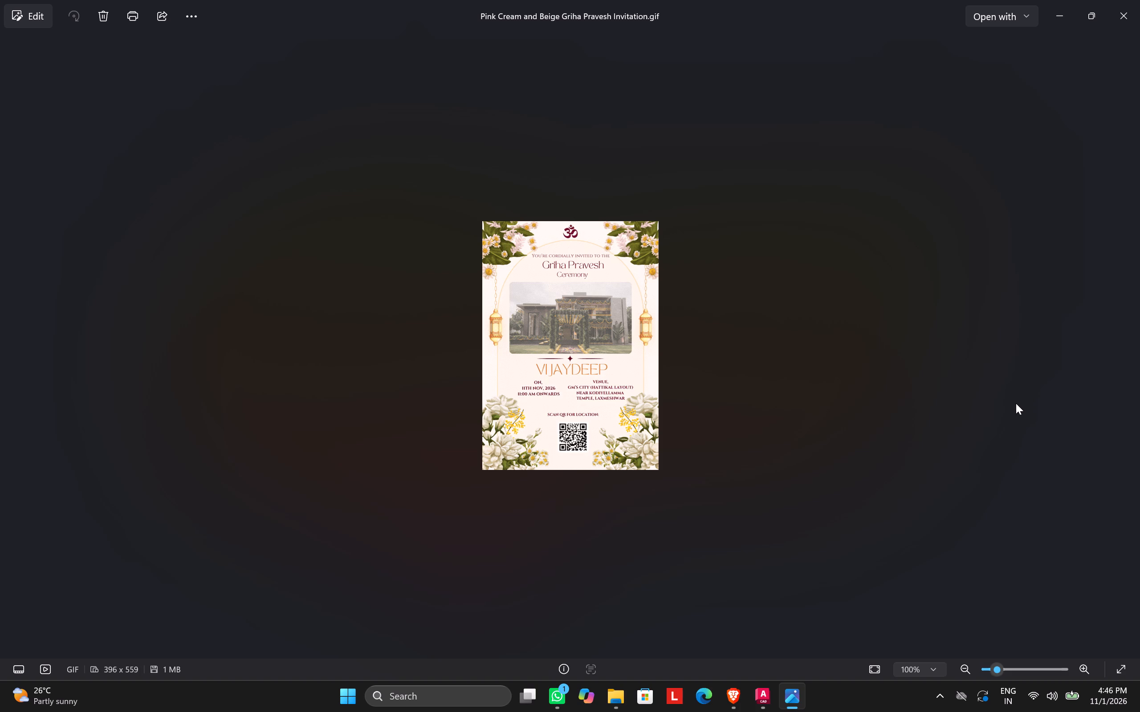
scroll(828, 374, down, 2)
Close the GIF, replay the invitation (6) MP4 while skipping ahead to check the anniversary page, and close the player.
click(1116, 0)
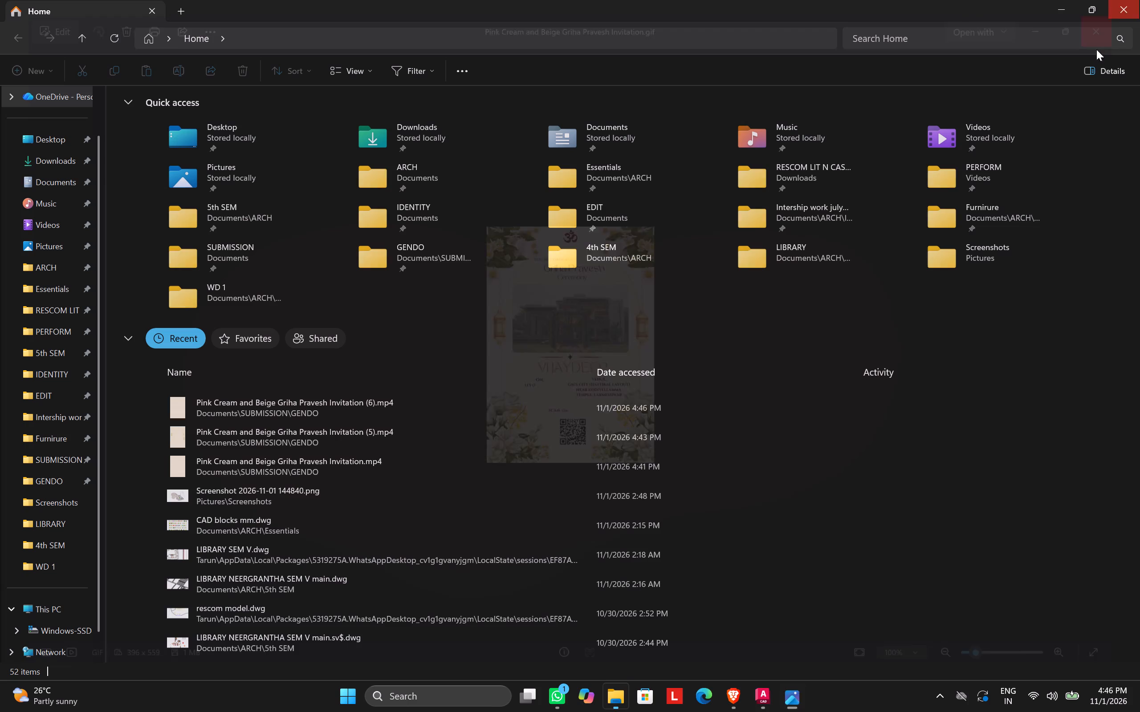
double_click(331, 417)
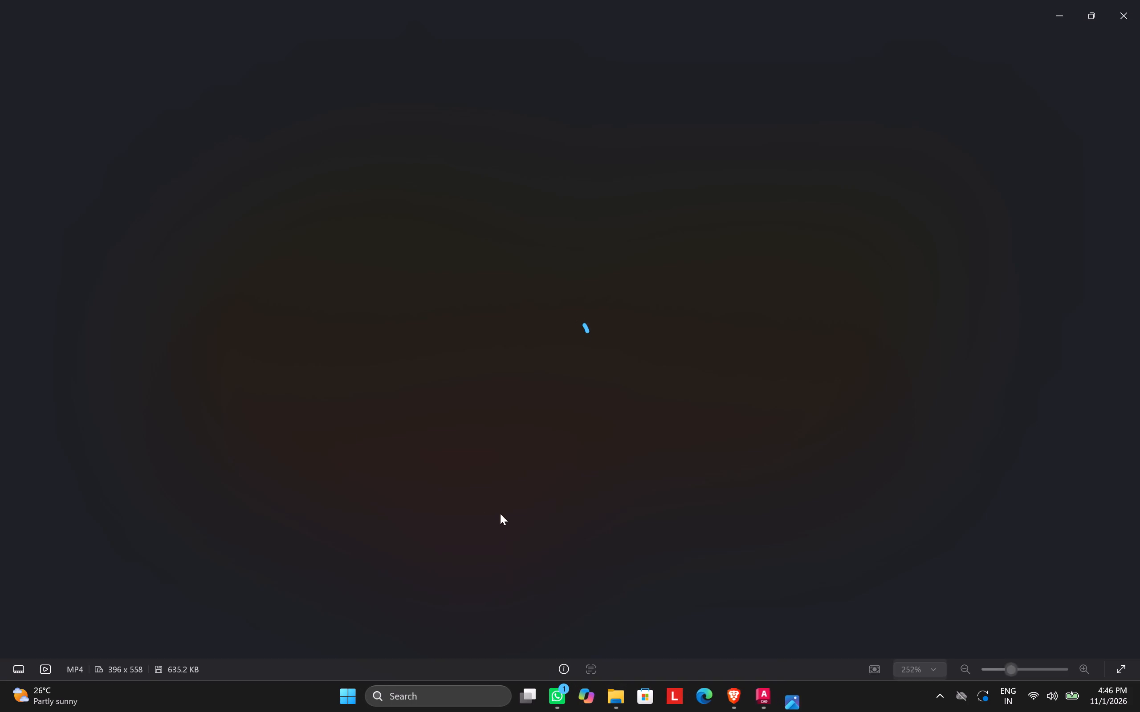
click(512, 628)
click(562, 630)
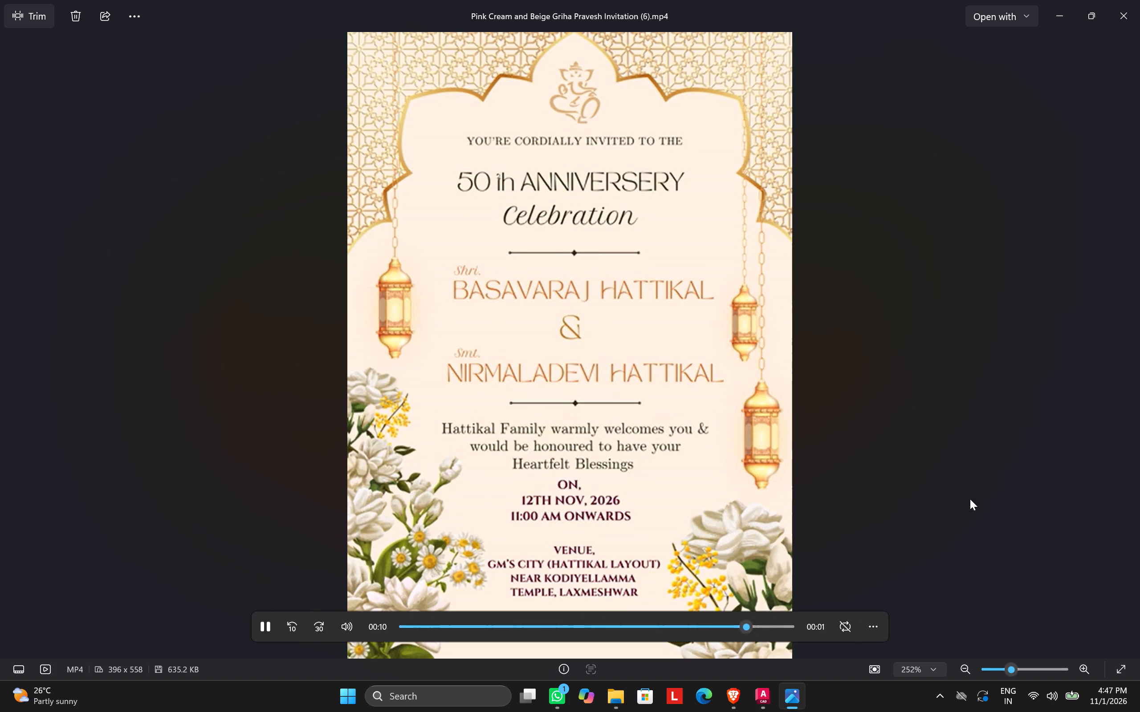
click(1132, 0)
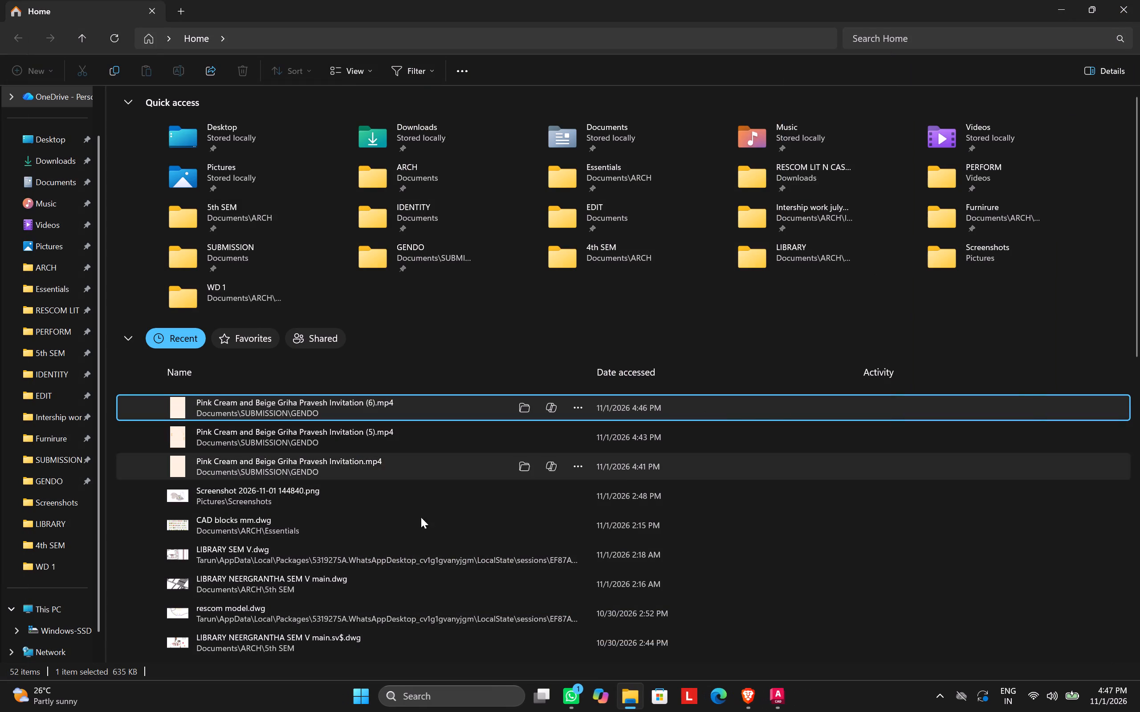
Share Pink Cream and Beige Griha Pravesh Invitation (6).mp4 from File Explorer through WhatsApp.
right_click(302, 416)
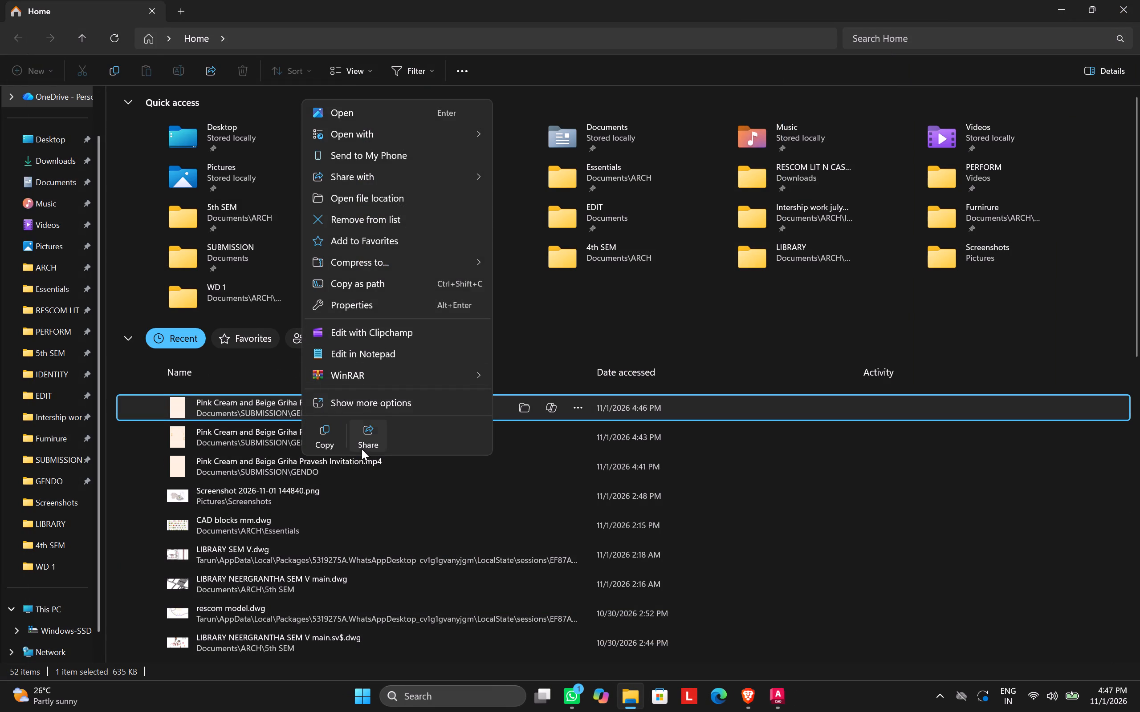
click(365, 451)
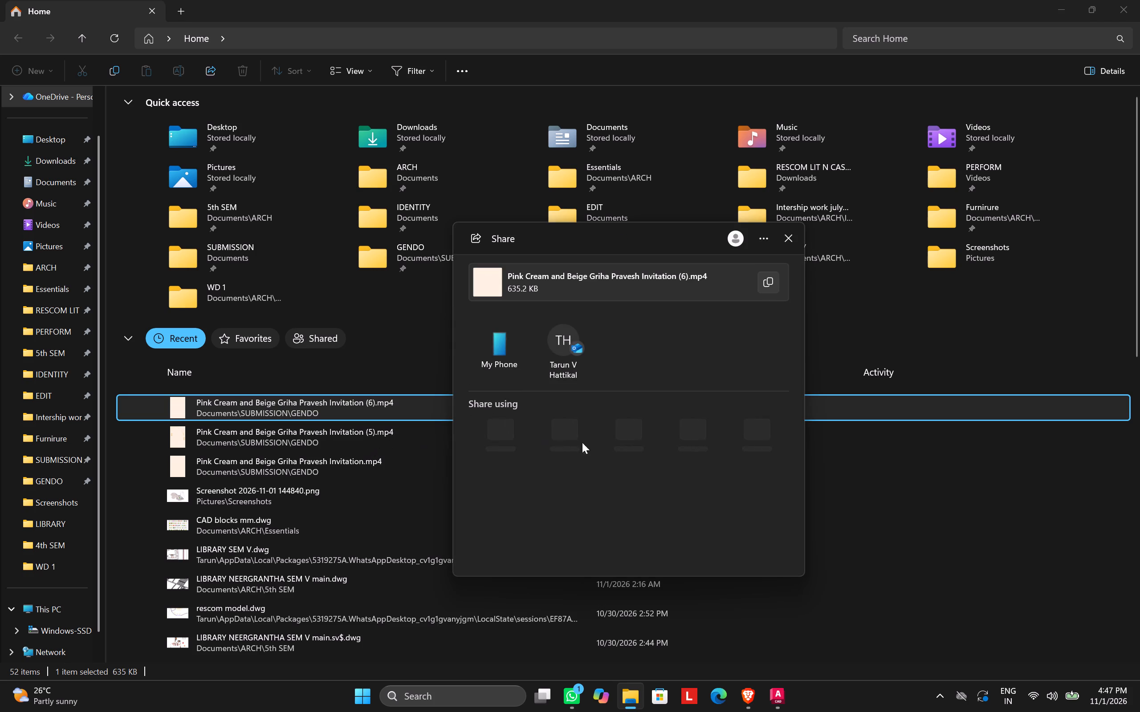
click(581, 442)
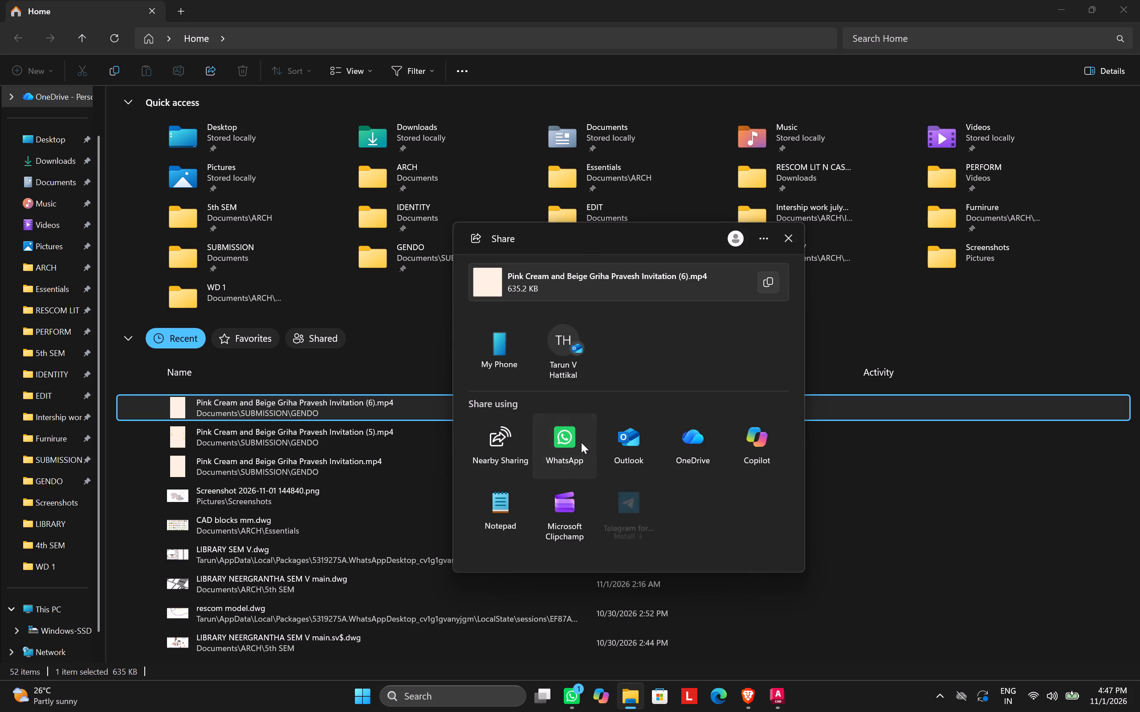
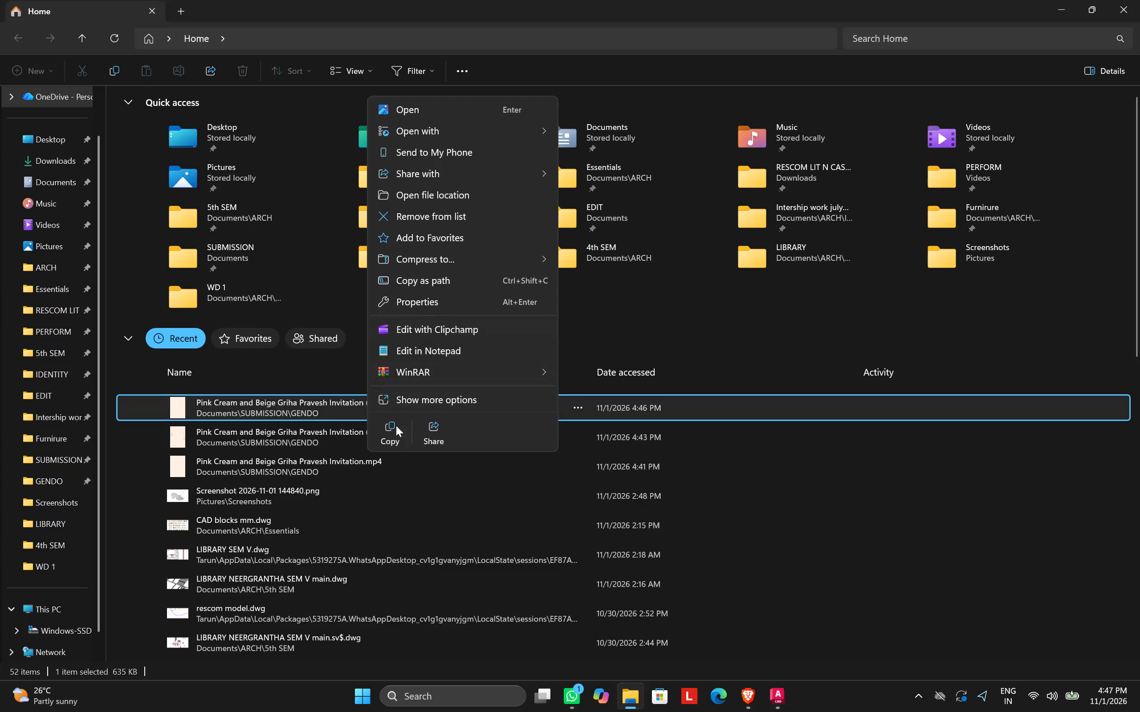
Copy the most recently accessed Pink Cream and Beige Griha Pravesh Invitation file from the recent files list.
click(393, 428)
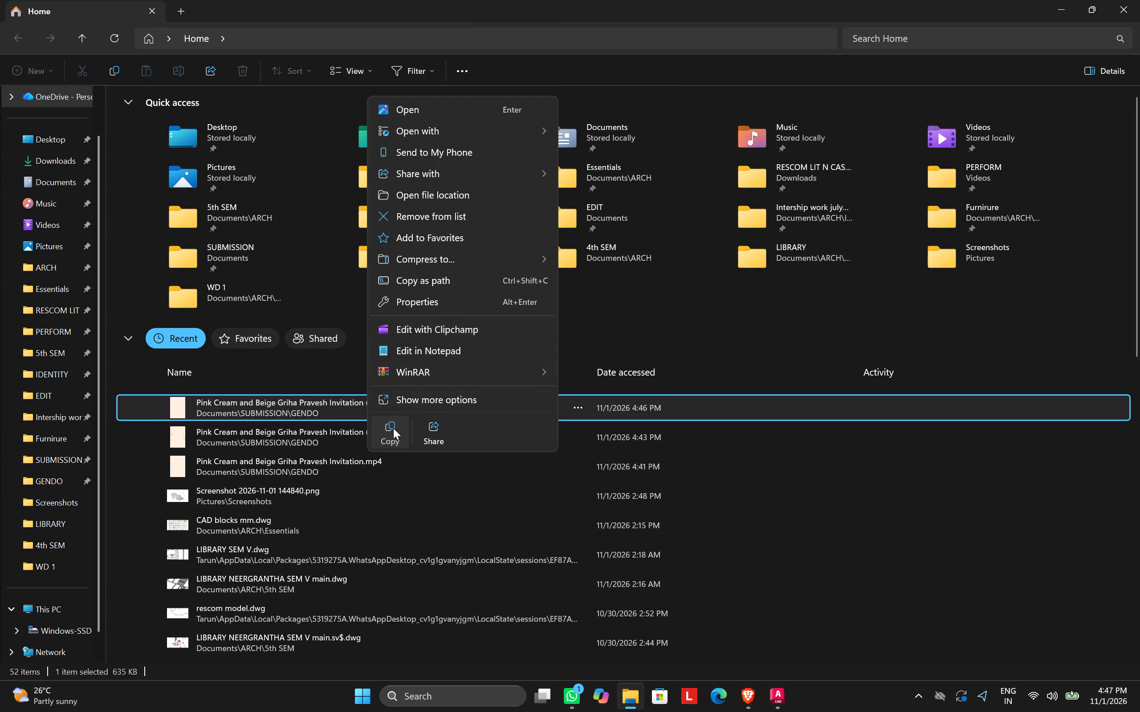